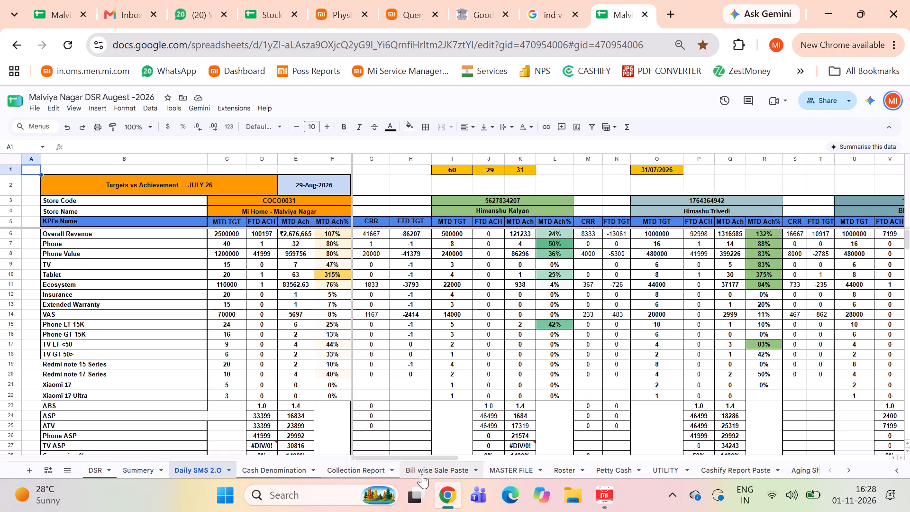
Examine the August 2026 daily cash counts, banking amounts and CMS slip numbers in the August DSR's Cash Denomination sheet.
{"action": "left_click", "coordinate": [284, 469]}
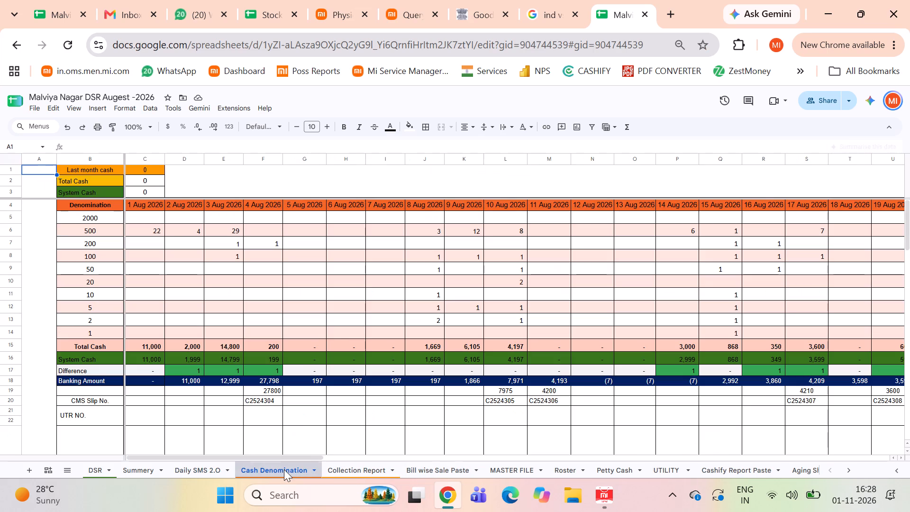
{"action": "scroll", "coordinate": [376, 327], "scroll_direction": "left", "scroll_amount": 2}
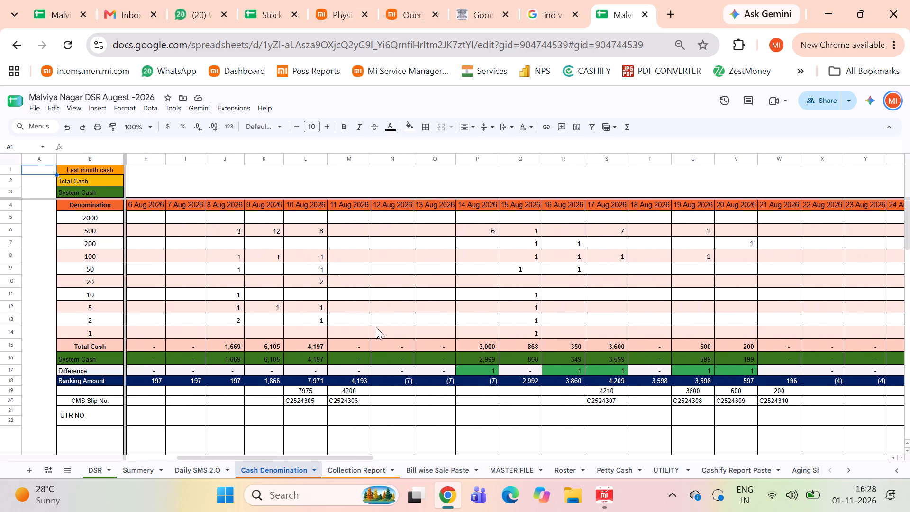
{"action": "scroll", "coordinate": [376, 327], "scroll_direction": "left", "scroll_amount": 3}
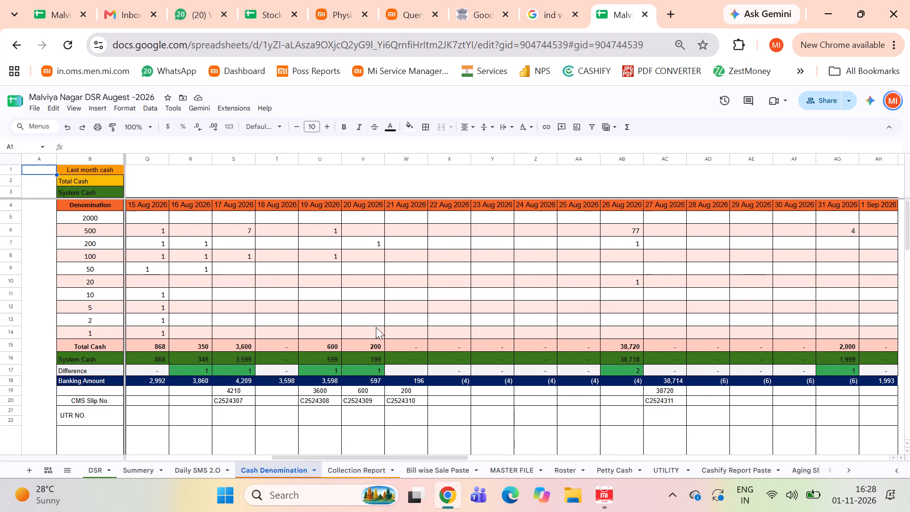
{"action": "scroll", "coordinate": [376, 327], "scroll_direction": "left", "scroll_amount": 2}
{"action": "scroll", "coordinate": [376, 327], "scroll_direction": "right", "scroll_amount": 1}
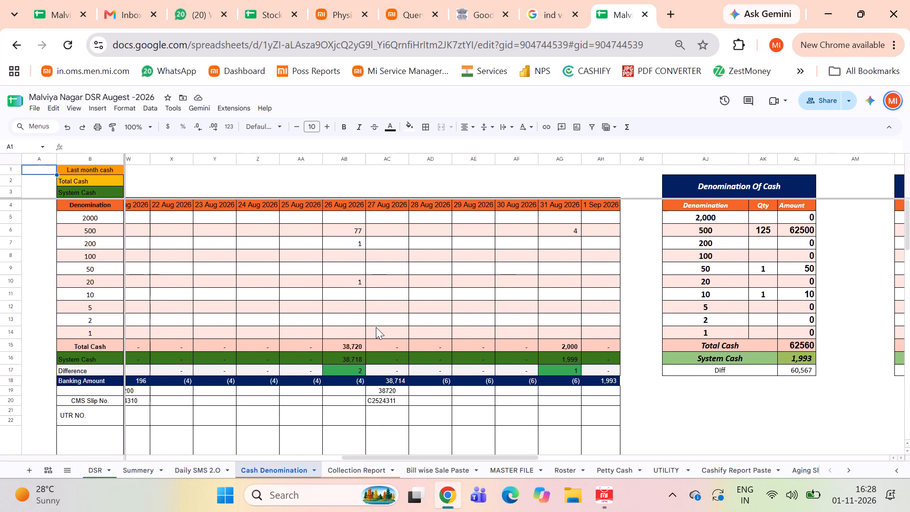
{"action": "scroll", "coordinate": [376, 327], "scroll_direction": "right", "scroll_amount": 7}
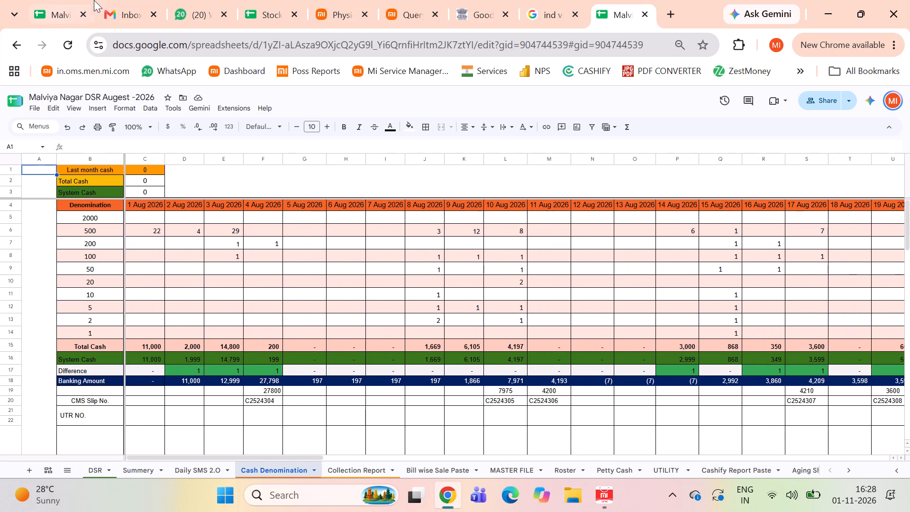
Examine the Cash Denomination sheet of the Malviya Nagar DWM DSR Sep-26-RDC workbook, from 16 Sep through 21 Nov 2026.
{"action": "left_click", "coordinate": [58, 22]}
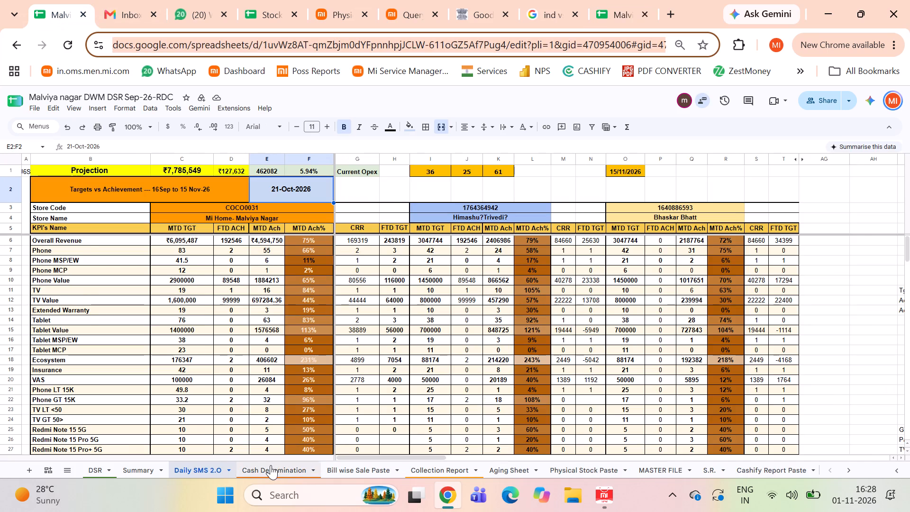
{"action": "left_click", "coordinate": [271, 465]}
{"action": "scroll", "coordinate": [433, 290], "scroll_direction": "right", "scroll_amount": 5}
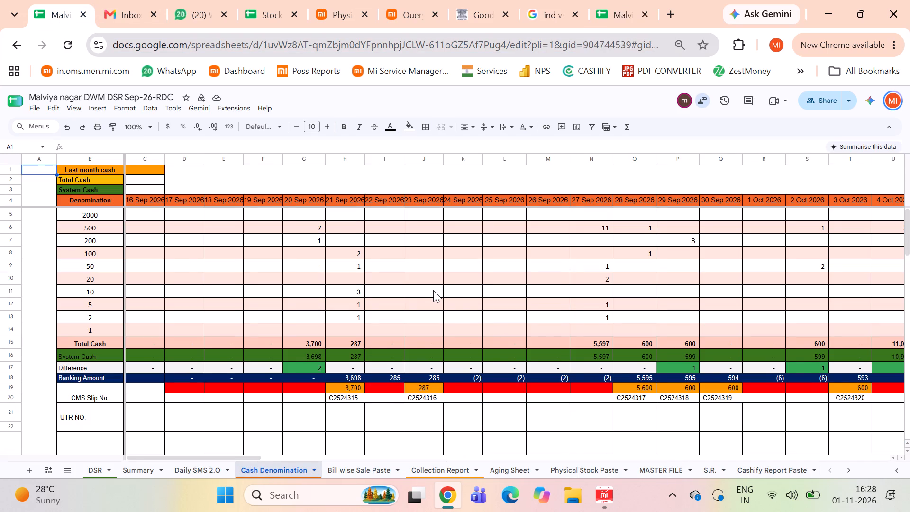
{"action": "scroll", "coordinate": [433, 290], "scroll_direction": "right", "scroll_amount": 2}
{"action": "scroll", "coordinate": [433, 290], "scroll_direction": "up", "scroll_amount": 1}
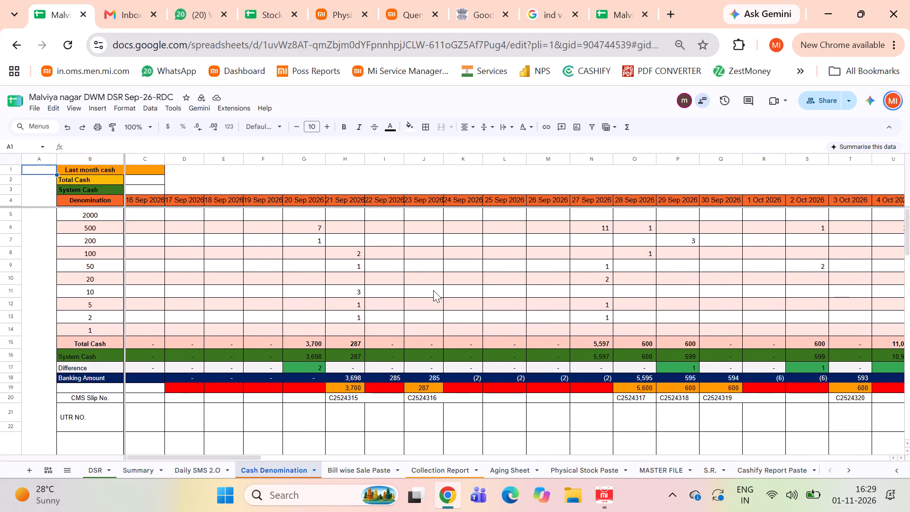
{"action": "scroll", "coordinate": [433, 290], "scroll_direction": "left", "scroll_amount": 2}
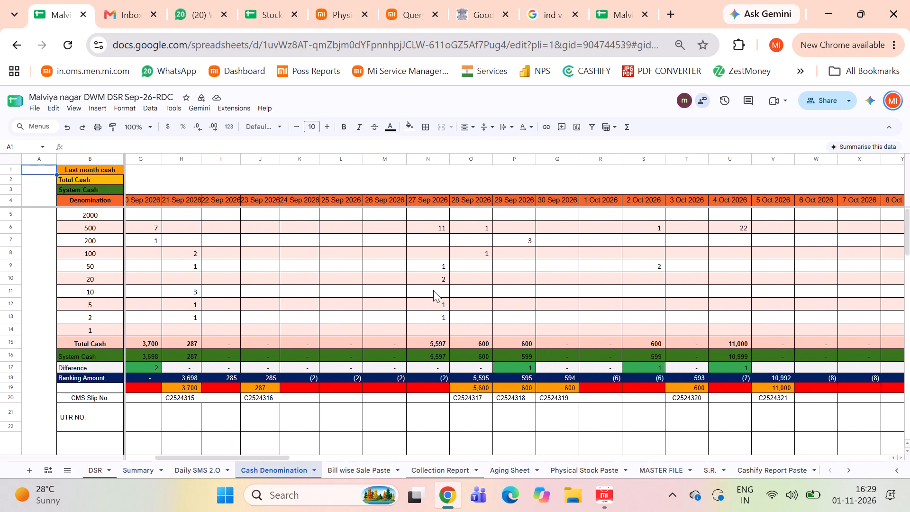
{"action": "scroll", "coordinate": [433, 290], "scroll_direction": "left", "scroll_amount": 2}
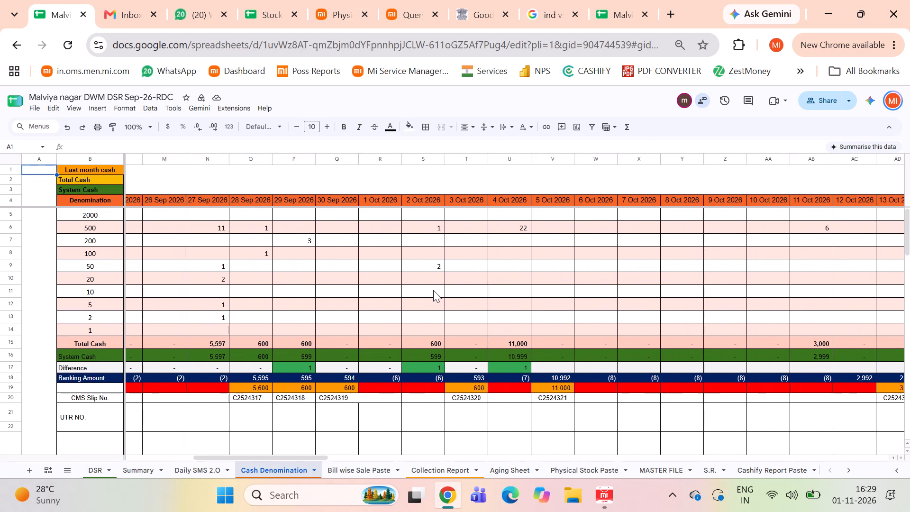
{"action": "scroll", "coordinate": [433, 290], "scroll_direction": "left", "scroll_amount": 6}
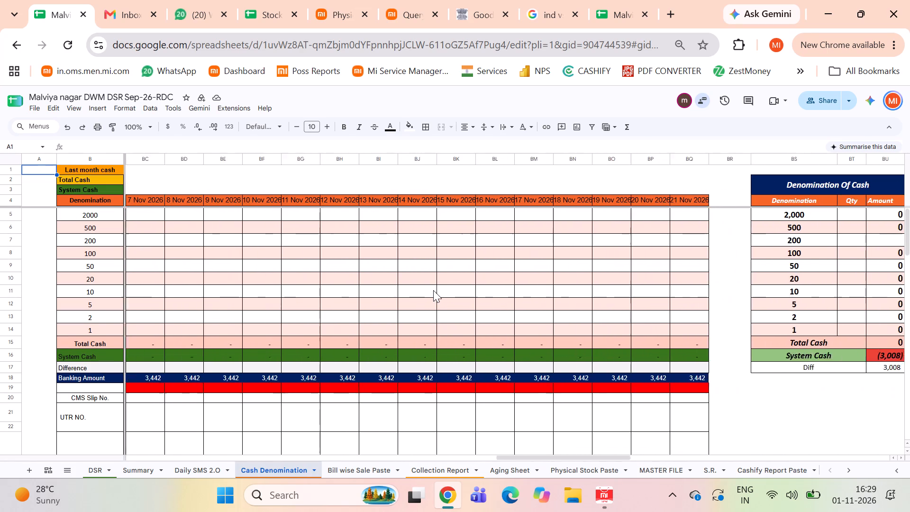
Review the cash and banking entries back from November to late September, and select the 2000 denomination cell for 1 Oct 2026.
{"action": "scroll", "coordinate": [433, 290], "scroll_direction": "right", "scroll_amount": 4}
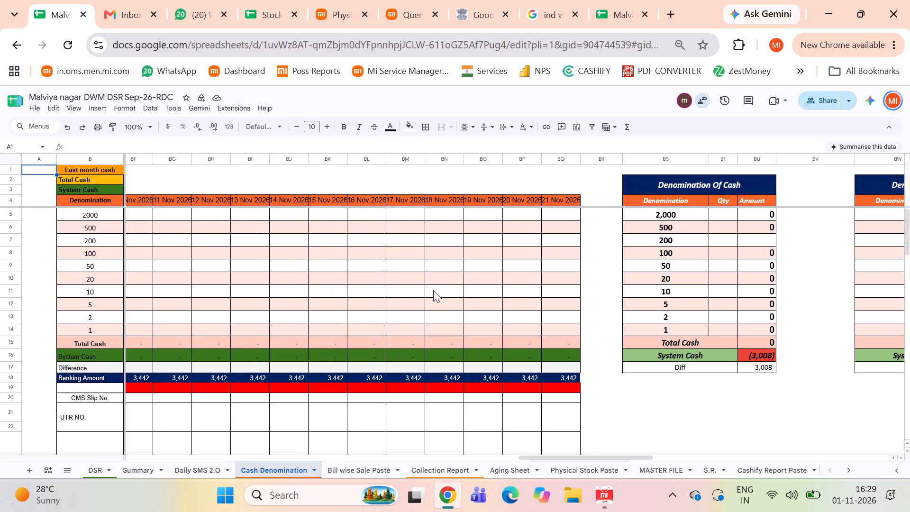
{"action": "scroll", "coordinate": [433, 290], "scroll_direction": "right", "scroll_amount": 6}
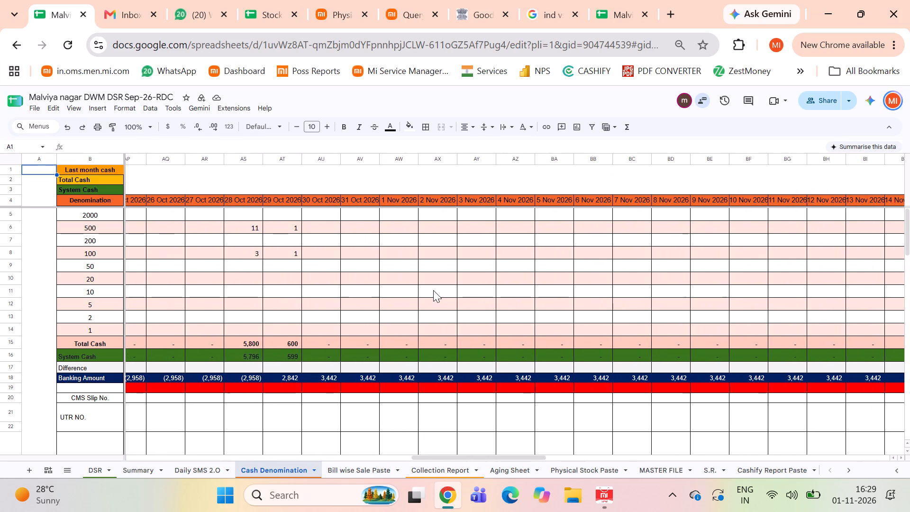
{"action": "scroll", "coordinate": [433, 290], "scroll_direction": "right", "scroll_amount": 2}
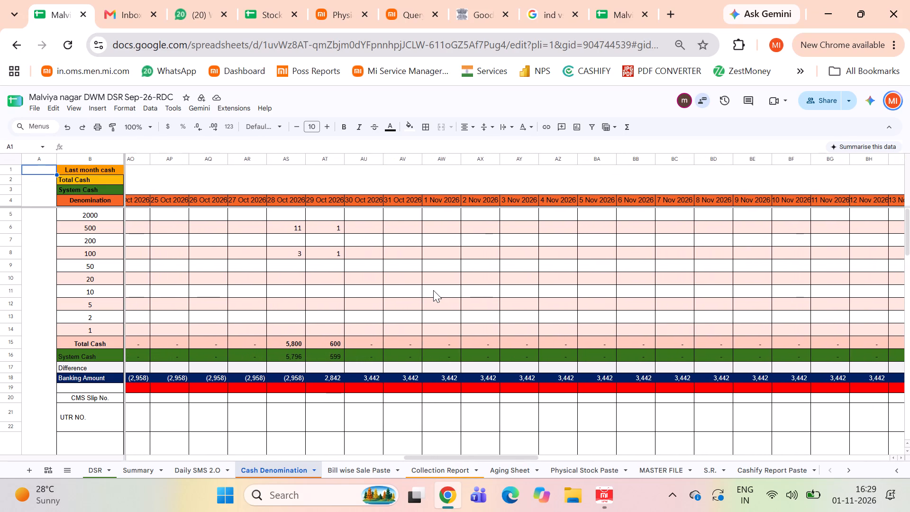
{"action": "scroll", "coordinate": [433, 290], "scroll_direction": "right", "scroll_amount": 5}
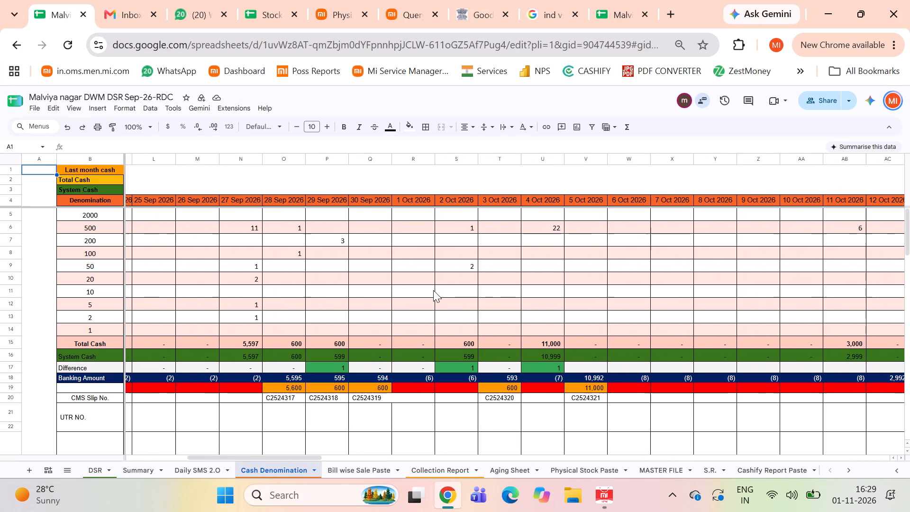
{"action": "scroll", "coordinate": [574, 260], "scroll_direction": "left", "scroll_amount": 3}
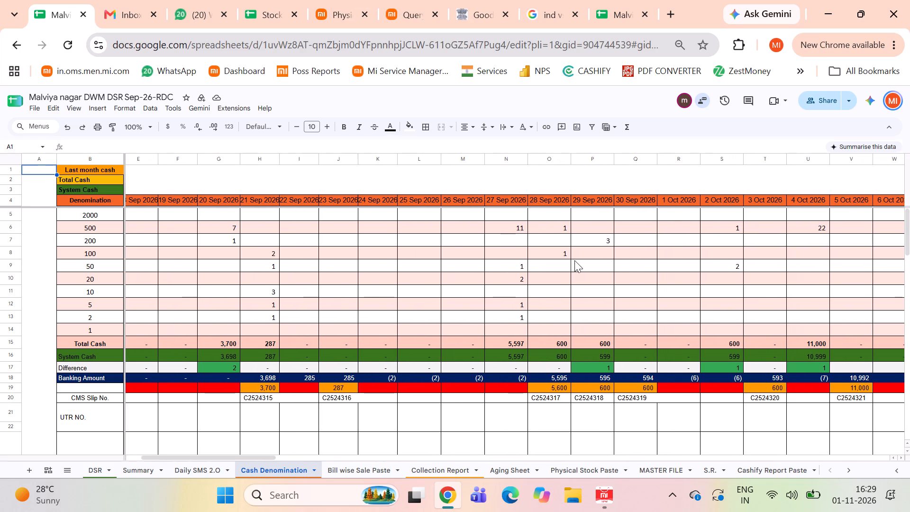
{"action": "scroll", "coordinate": [574, 260], "scroll_direction": "left", "scroll_amount": 1}
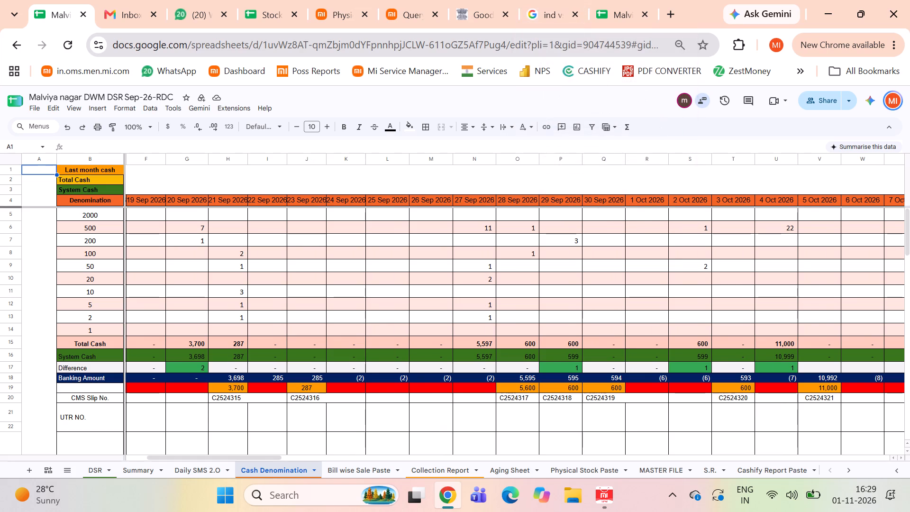
{"action": "left_click", "coordinate": [637, 215]}
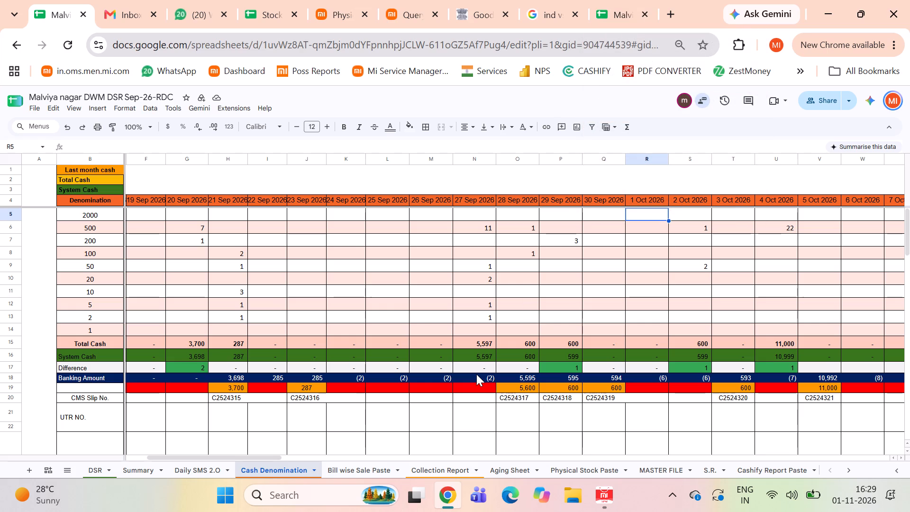
Return to the Cash Denomination sheet of the Malviya Nagar DSR Augest -2026 workbook.
{"action": "left_click", "coordinate": [619, 4]}
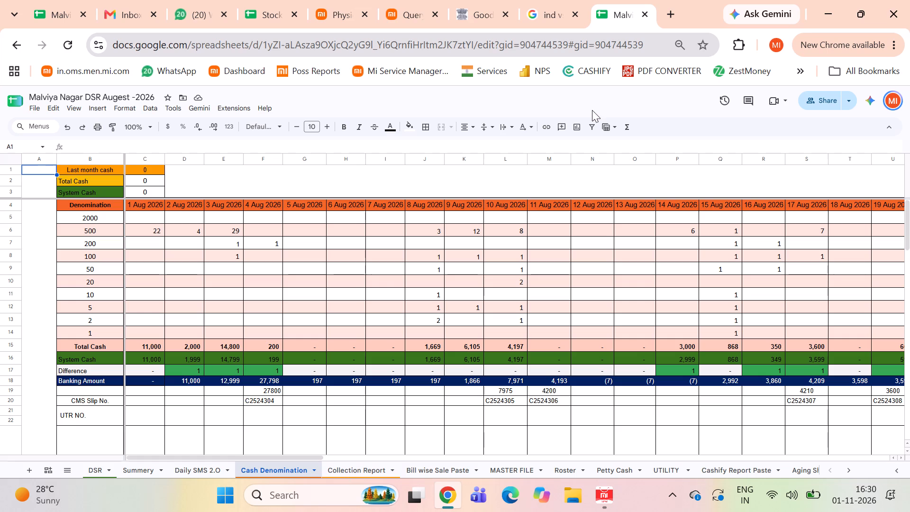
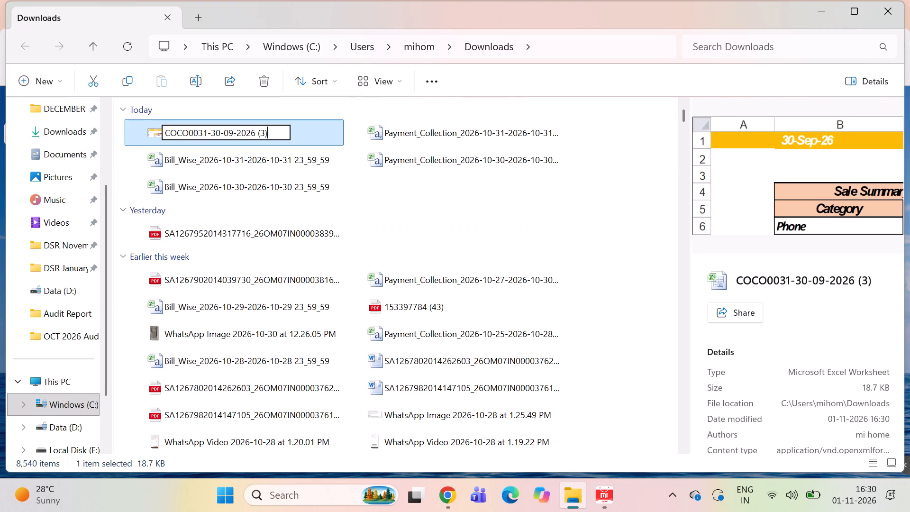
{"action": "key", "text": "BackSpace"}
{"action": "key", "text": "BackSpace"}
{"action": "key", "text": "BackSpace"}
{"action": "key", "text": "BackSpace"}
{"action": "key", "text": "Left"}
{"action": "key", "text": "Left"}
{"action": "key", "text": "Left"}
{"action": "key", "text": "Left"}
{"action": "key", "text": "Left"}
{"action": "key", "text": "Left"}
{"action": "key", "text": "Left"}
{"action": "key", "text": "Left"}
{"action": "key", "text": "BackSpace"}
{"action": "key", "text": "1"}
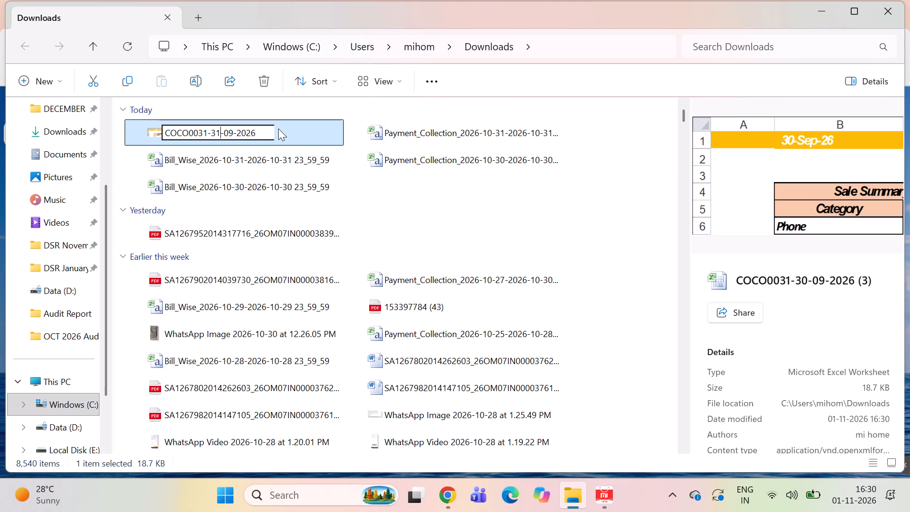
{"action": "key", "text": "Right"}
{"action": "key", "text": "Right"}
{"action": "key", "text": "Right"}
{"action": "key", "text": "BackSpace"}
{"action": "key", "text": "BackSpace"}
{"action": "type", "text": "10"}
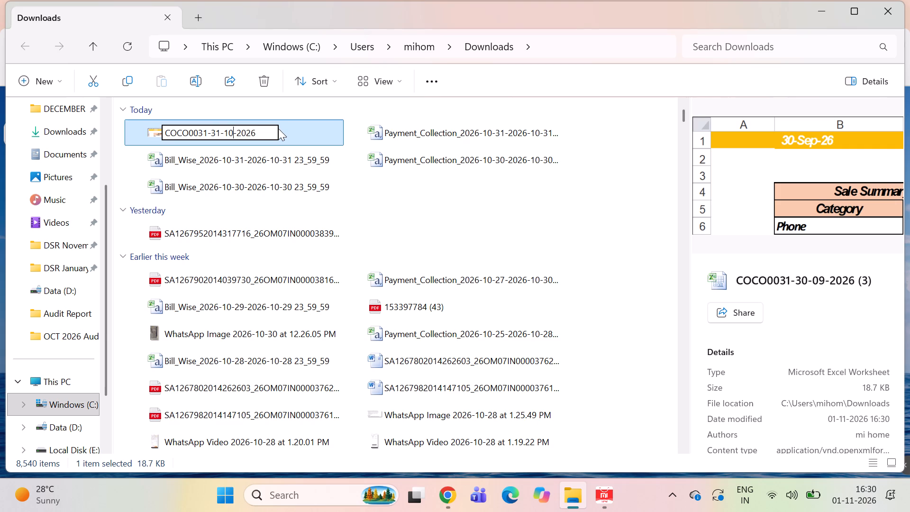
{"action": "left_click", "coordinate": [606, 166]}
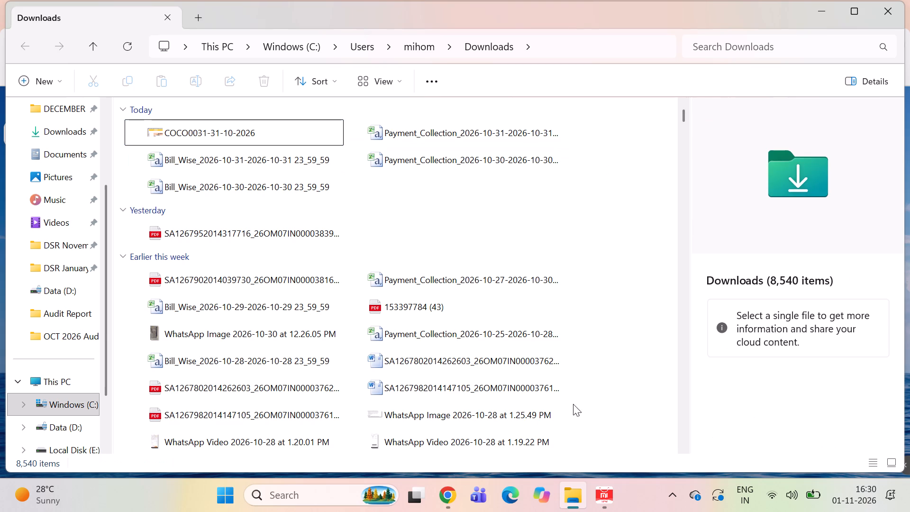
{"action": "double_click", "coordinate": [171, 141]}
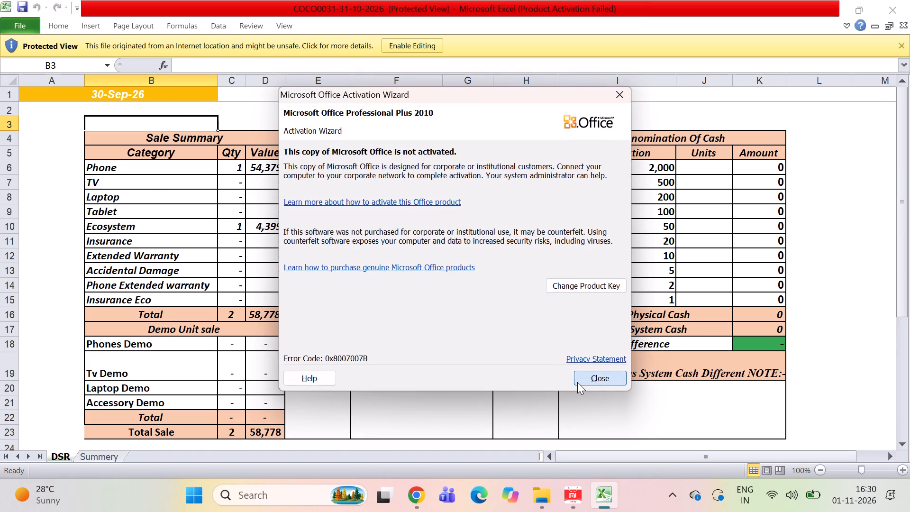
{"action": "left_click", "coordinate": [577, 382]}
{"action": "left_click", "coordinate": [397, 41]}
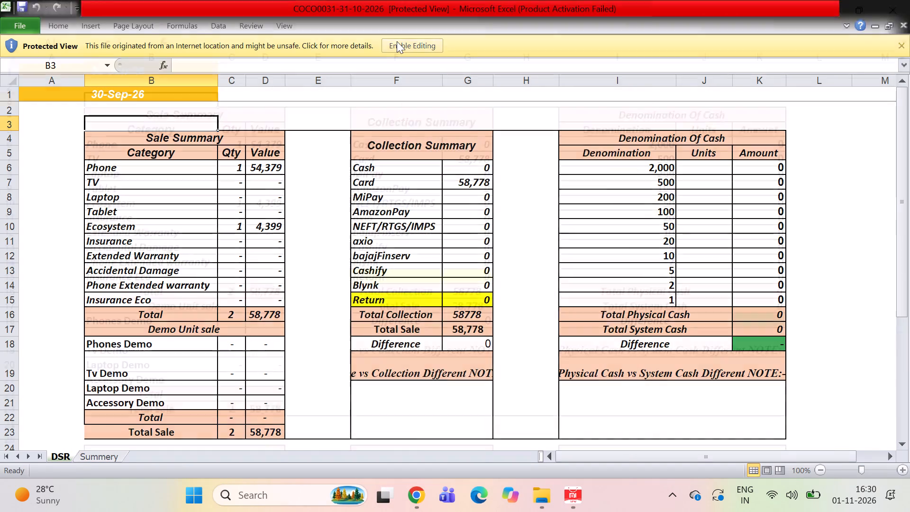
{"action": "left_click", "coordinate": [105, 455]}
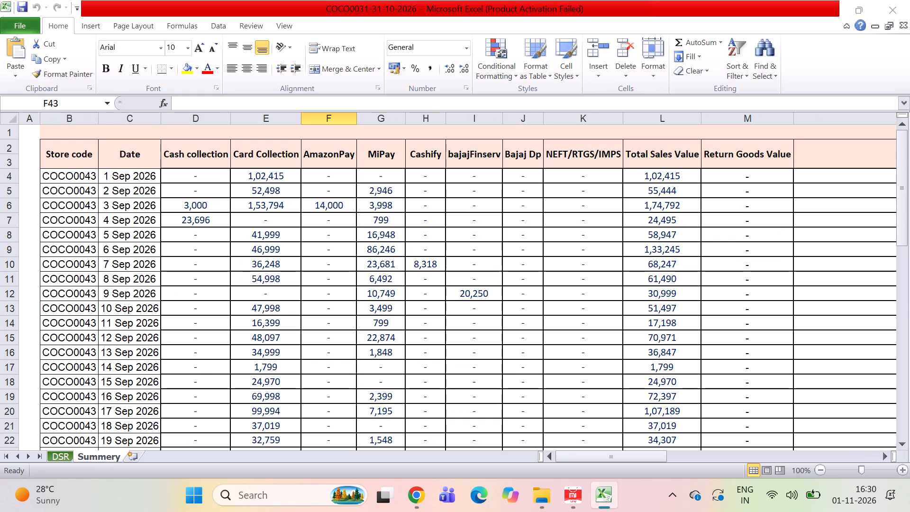
{"action": "left_click", "coordinate": [212, 211]}
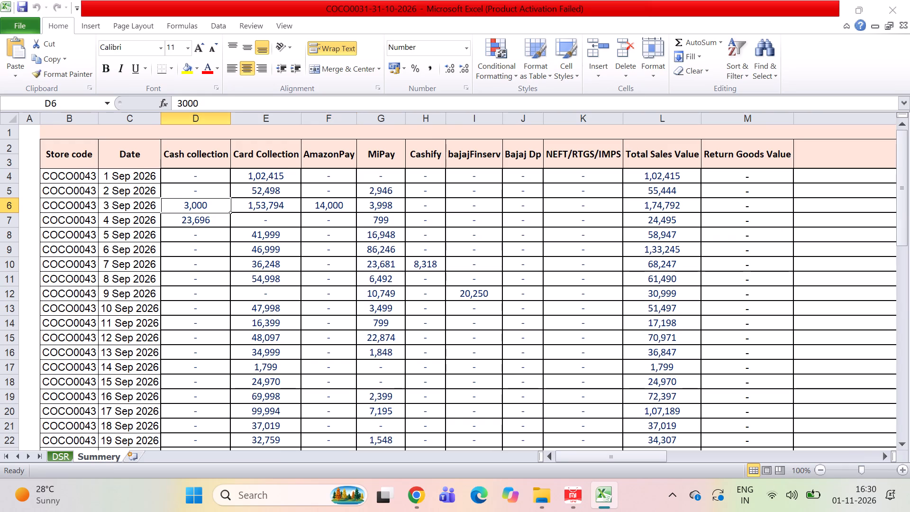
Edit the first date in the Summery sheet's Date column, 1 Sep 2026, removing its month digit.
{"action": "double_click", "coordinate": [129, 175]}
{"action": "key", "text": "Left"}
{"action": "key", "text": "Right"}
{"action": "key", "text": "BackSpace"}
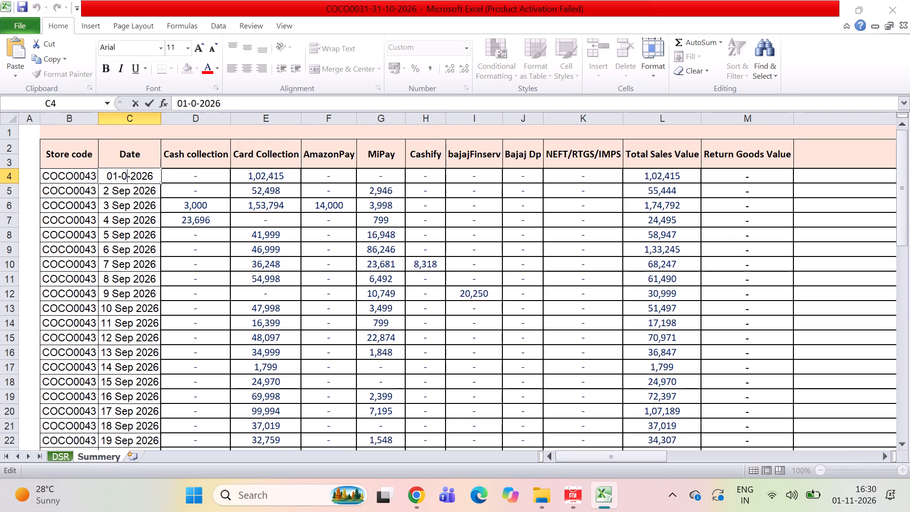
Set the first two dates in the Summery sheet's Date column to 1 Oct 2026 and 2 Oct 2026.
{"action": "key", "text": "BackSpace"}
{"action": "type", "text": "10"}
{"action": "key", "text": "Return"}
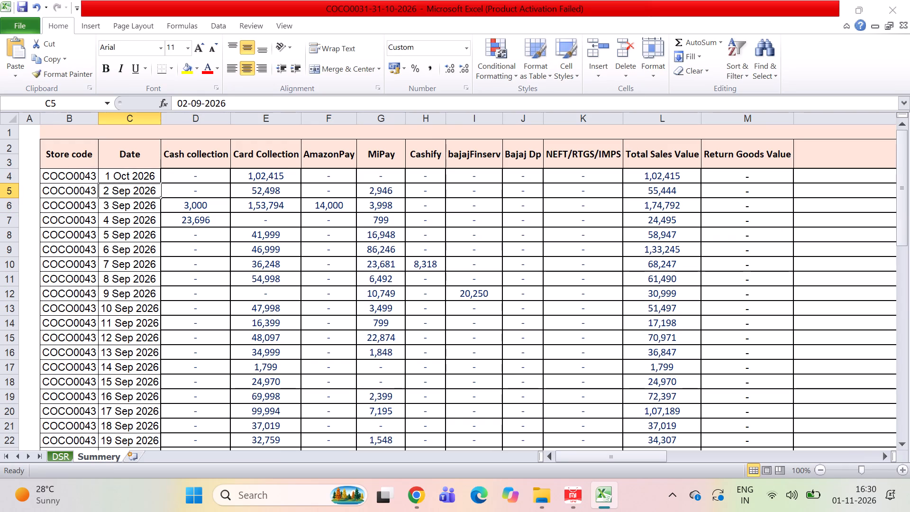
{"action": "double_click", "coordinate": [126, 194]}
{"action": "key", "text": "Right"}
{"action": "key", "text": "BackSpace"}
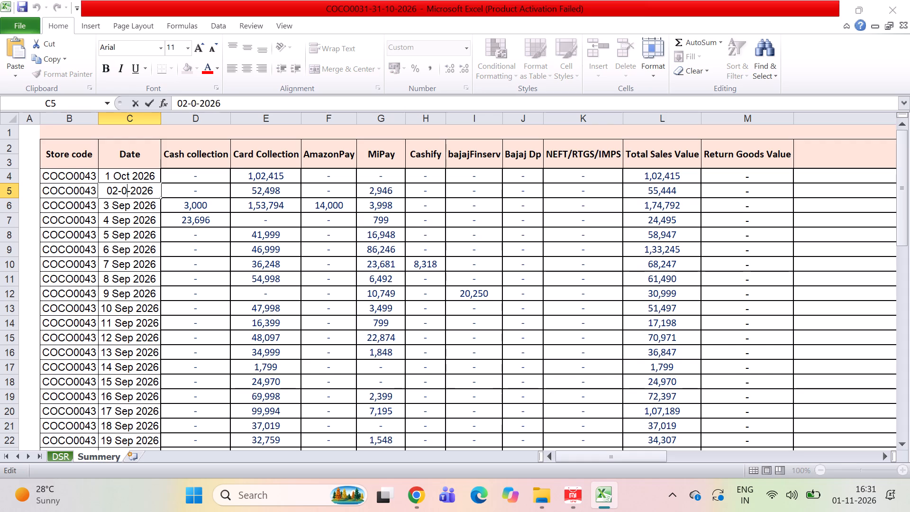
{"action": "key", "text": "BackSpace"}
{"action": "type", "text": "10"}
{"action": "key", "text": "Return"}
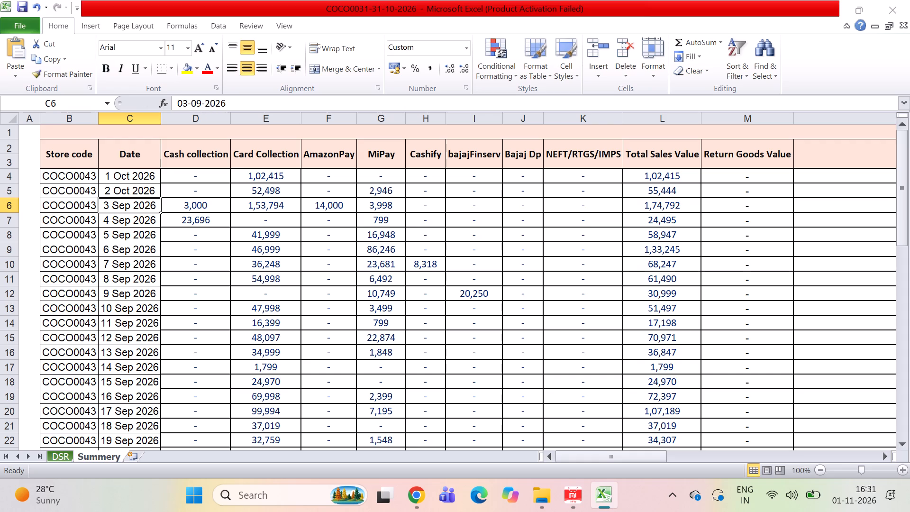
Extend the two October dates as a series down the Date column through 31 Oct 2026.
{"action": "left_click", "coordinate": [128, 179]}
{"action": "key", "text": "shift+Down"}
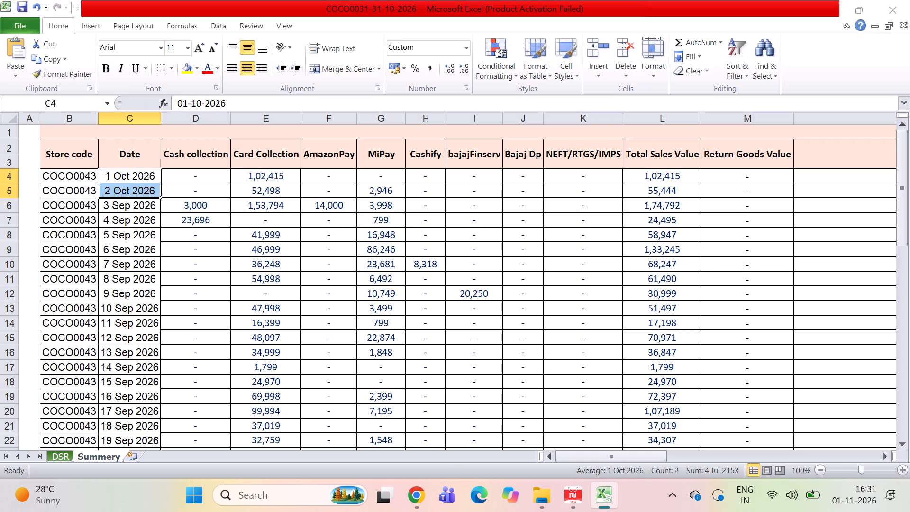
{"action": "left_click_drag", "start_coordinate": [161, 198], "coordinate": [166, 469]}
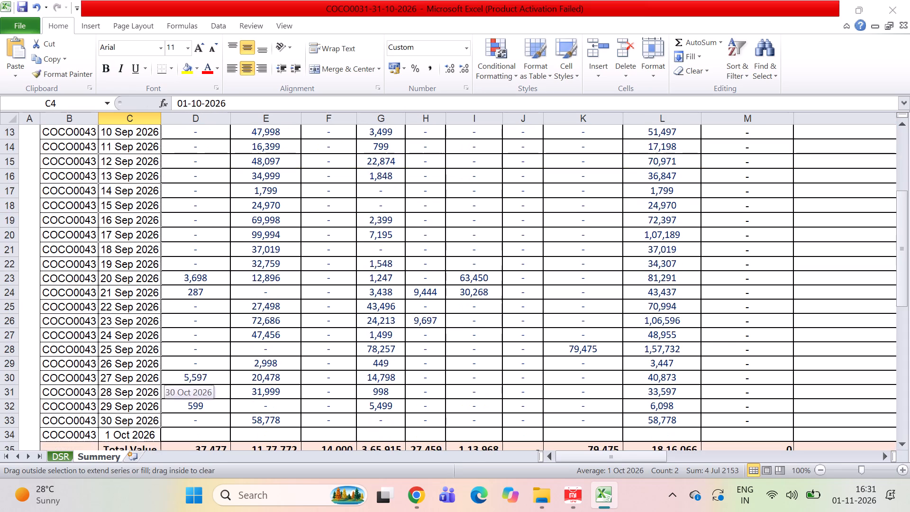
{"action": "left_click_drag", "start_coordinate": [166, 469], "coordinate": [156, 438]}
Select the 1 Oct 2026 row's entries from Cash collection across the payment and sales columns toward the bank deposit columns.
{"action": "left_click", "coordinate": [196, 312]}
{"action": "key", "text": "ctrl+Up"}
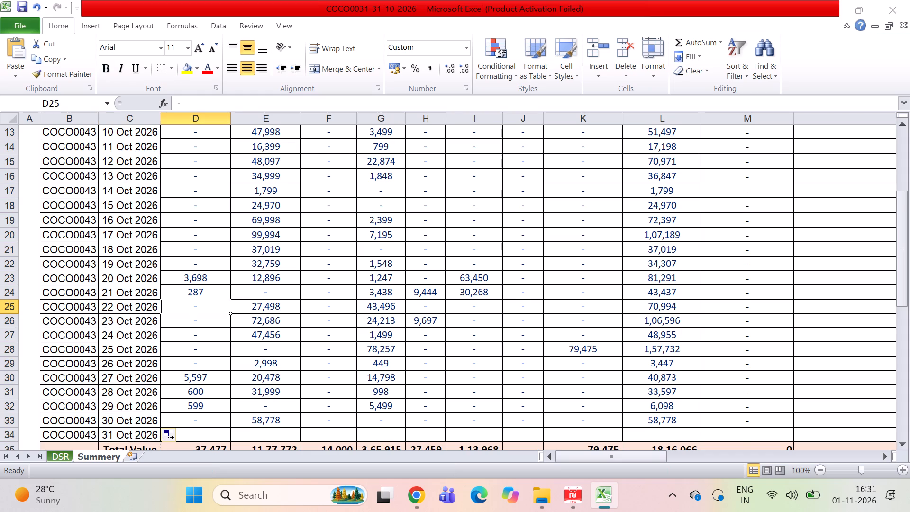
{"action": "key", "text": "ctrl+Up"}
{"action": "key", "text": "ctrl+Up"}
{"action": "key", "text": "Down"}
{"action": "key", "text": "Down"}
{"action": "key", "text": "Down"}
{"action": "key", "text": "Up"}
{"action": "key", "text": "shift+Right"}
{"action": "key", "text": "shift+Right"}
{"action": "key", "text": "shift+Right"}
{"action": "key", "text": "shift+Right"}
{"action": "key", "text": "shift+Right"}
{"action": "key", "text": "shift+Right"}
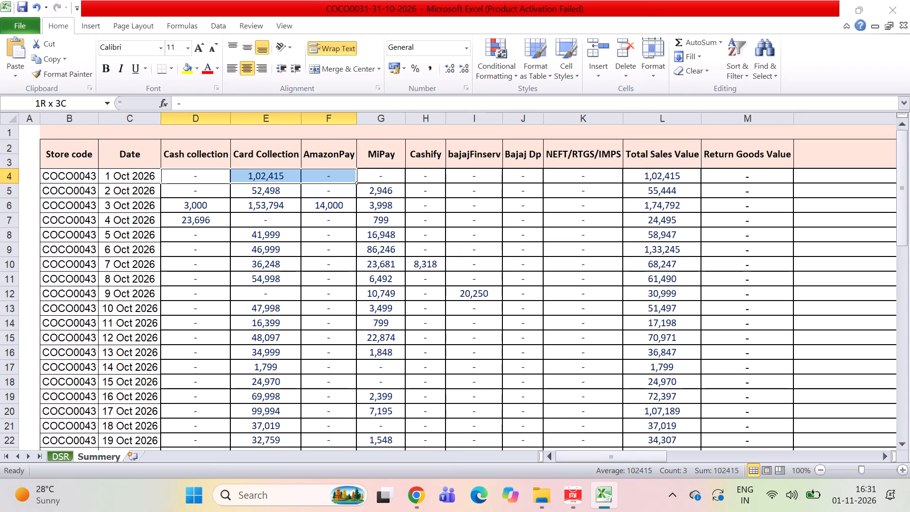
{"action": "key", "text": "shift+Right"}
{"action": "key", "text": "shift+Right"}
{"action": "key", "text": "shift+Right"}
{"action": "key", "text": "shift+Right"}
{"action": "key", "text": "shift+Right"}
{"action": "key", "text": "shift+Right"}
{"action": "key", "text": "shift+Right"}
{"action": "key", "text": "shift+Right"}
{"action": "key", "text": "shift+Right"}
{"action": "key", "text": "shift+Right"}
{"action": "key", "text": "shift+Right"}
{"action": "key", "text": "shift+Left"}
{"action": "key", "text": "shift+Left"}
{"action": "key", "text": "shift+Left"}
{"action": "key", "text": "shift+Left"}
{"action": "key", "text": "shift+Left"}
{"action": "key", "text": "shift+Left"}
{"action": "key", "text": "shift+Left"}
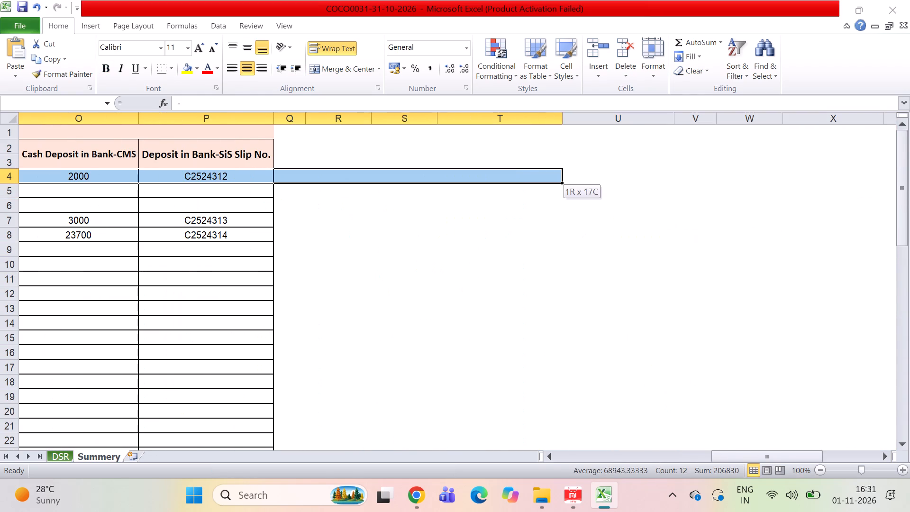
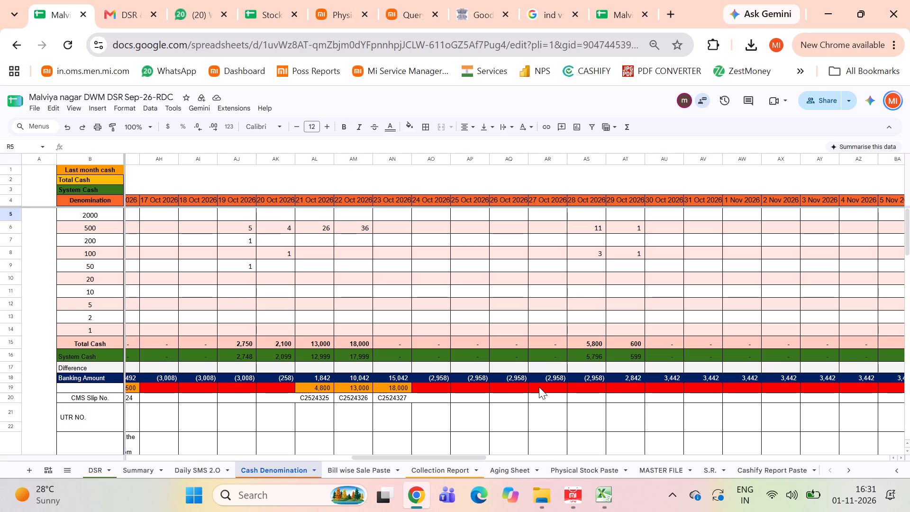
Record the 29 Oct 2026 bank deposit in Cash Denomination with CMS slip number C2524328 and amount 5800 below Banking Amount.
{"action": "left_click", "coordinate": [396, 398]}
{"action": "key", "text": "ctrl+c"}
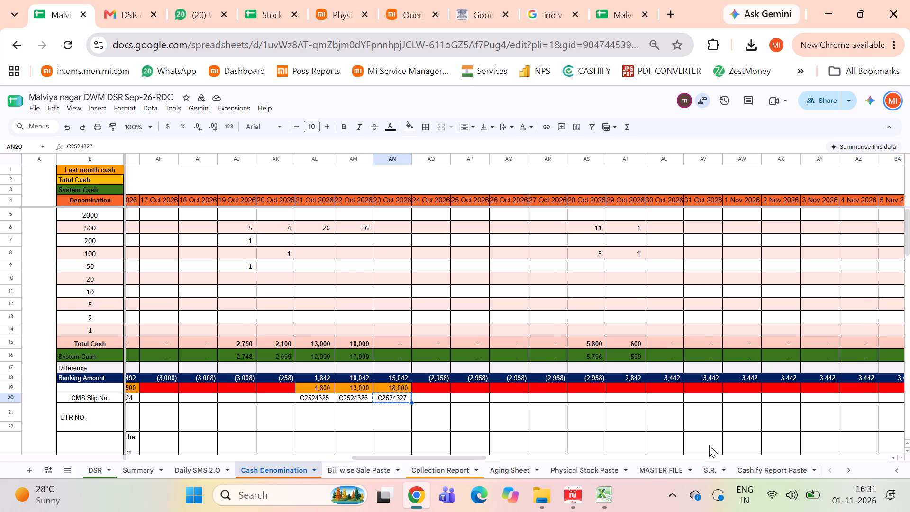
{"action": "left_click", "coordinate": [622, 394]}
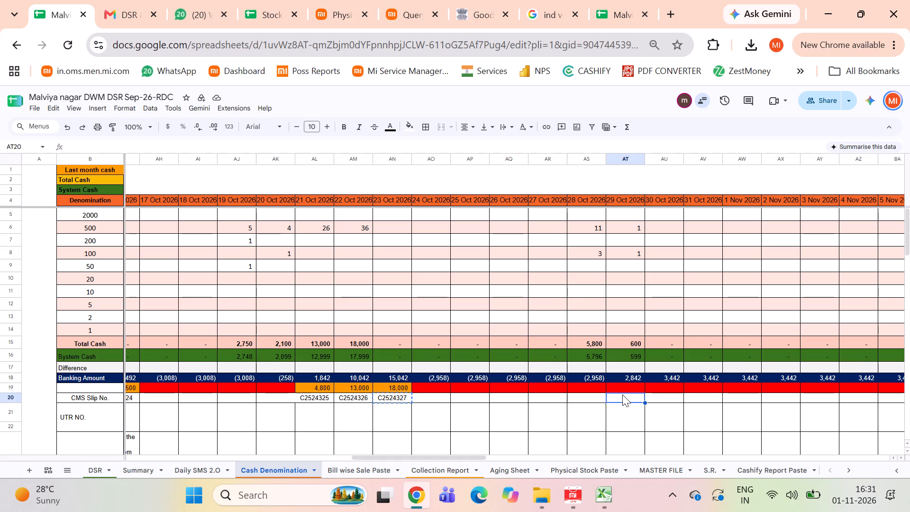
{"action": "key", "text": "ctrl+v"}
{"action": "double_click", "coordinate": [642, 398]}
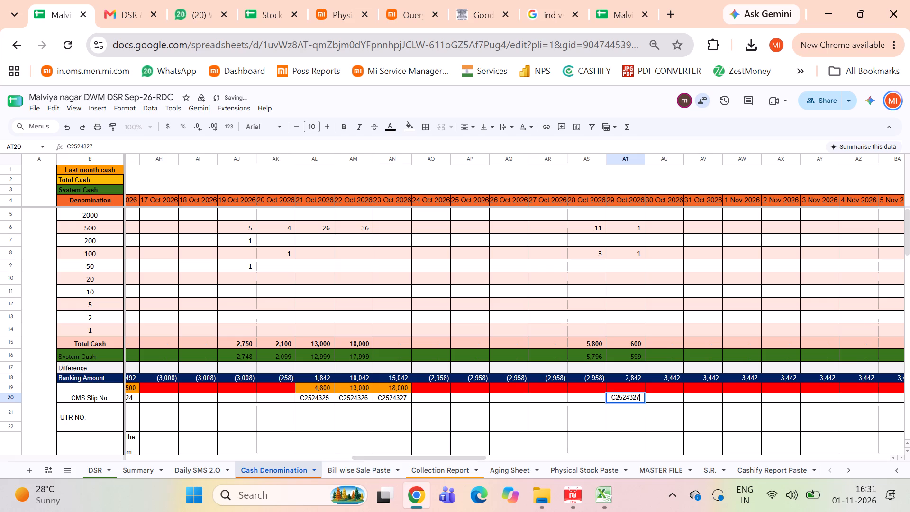
{"action": "key", "text": "BackSpace"}
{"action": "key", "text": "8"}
{"action": "key", "text": "Return"}
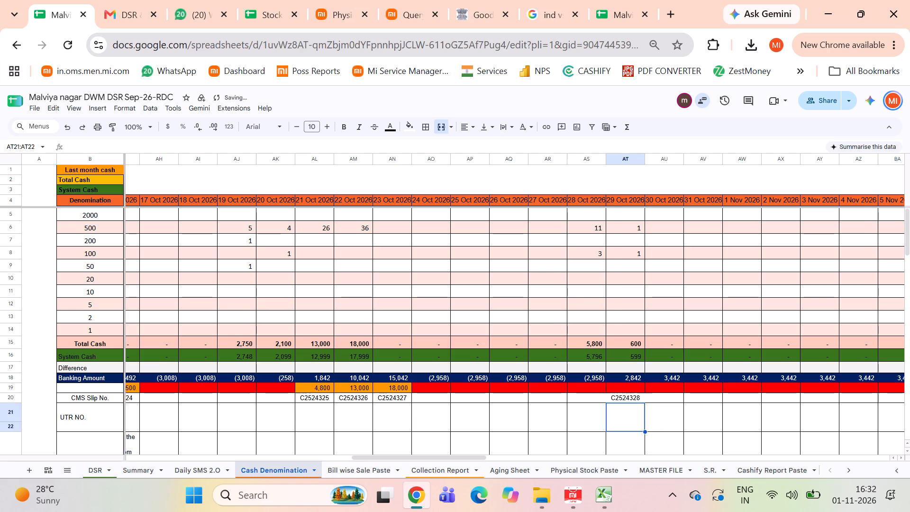
{"action": "key", "text": "Up"}
{"action": "key", "text": "Up"}
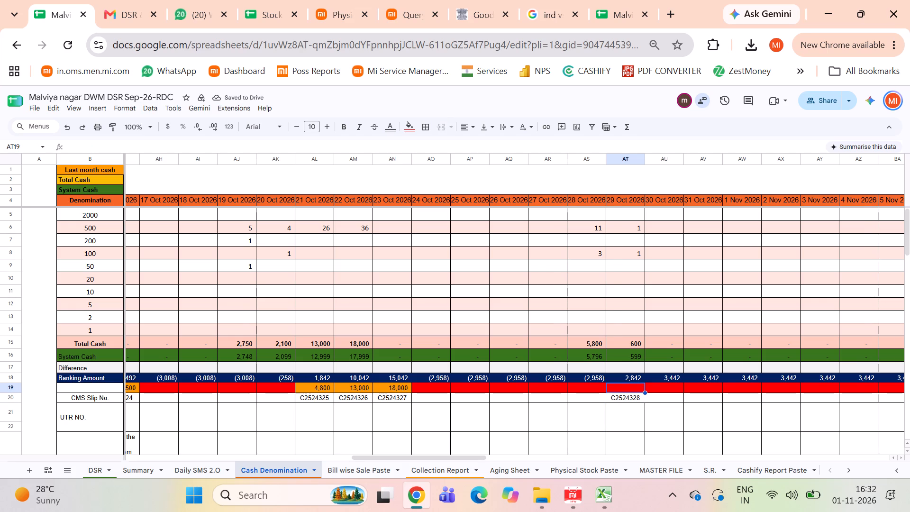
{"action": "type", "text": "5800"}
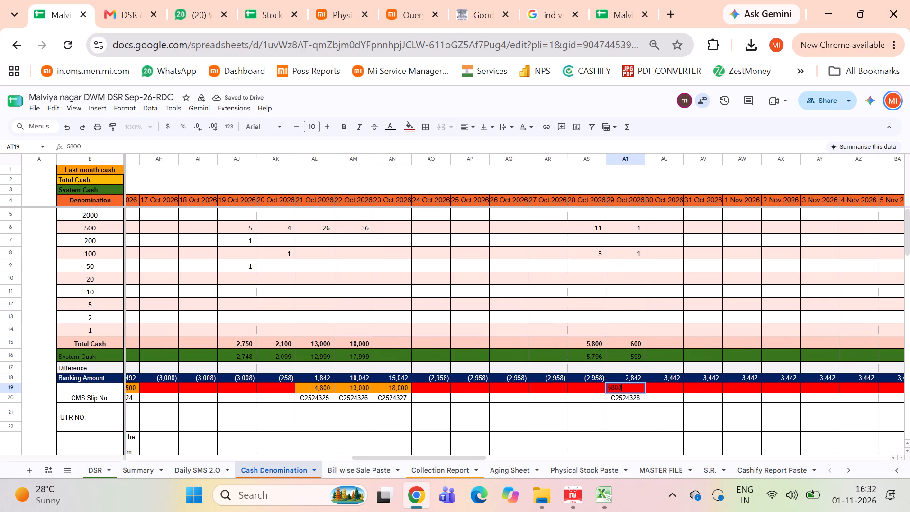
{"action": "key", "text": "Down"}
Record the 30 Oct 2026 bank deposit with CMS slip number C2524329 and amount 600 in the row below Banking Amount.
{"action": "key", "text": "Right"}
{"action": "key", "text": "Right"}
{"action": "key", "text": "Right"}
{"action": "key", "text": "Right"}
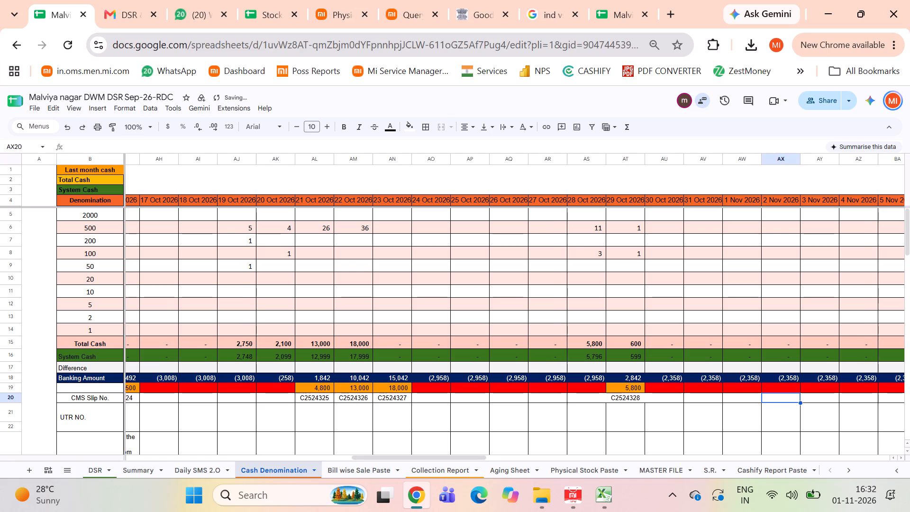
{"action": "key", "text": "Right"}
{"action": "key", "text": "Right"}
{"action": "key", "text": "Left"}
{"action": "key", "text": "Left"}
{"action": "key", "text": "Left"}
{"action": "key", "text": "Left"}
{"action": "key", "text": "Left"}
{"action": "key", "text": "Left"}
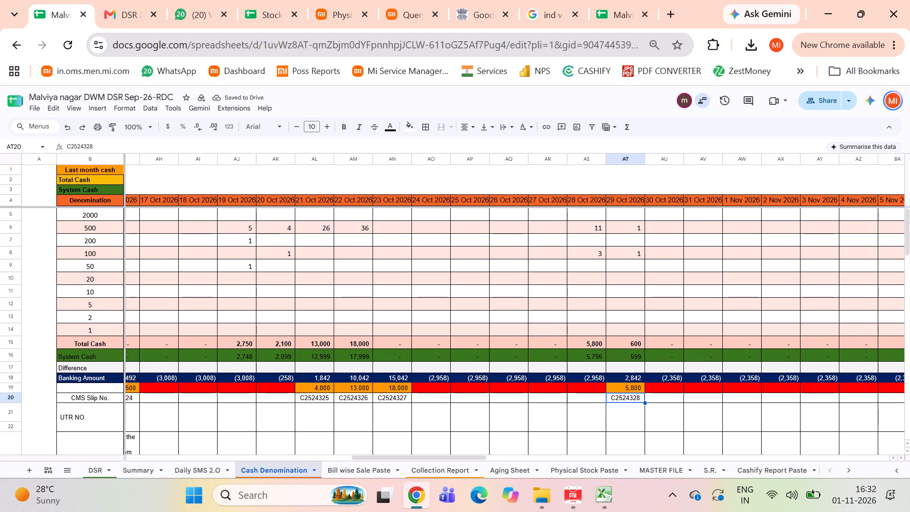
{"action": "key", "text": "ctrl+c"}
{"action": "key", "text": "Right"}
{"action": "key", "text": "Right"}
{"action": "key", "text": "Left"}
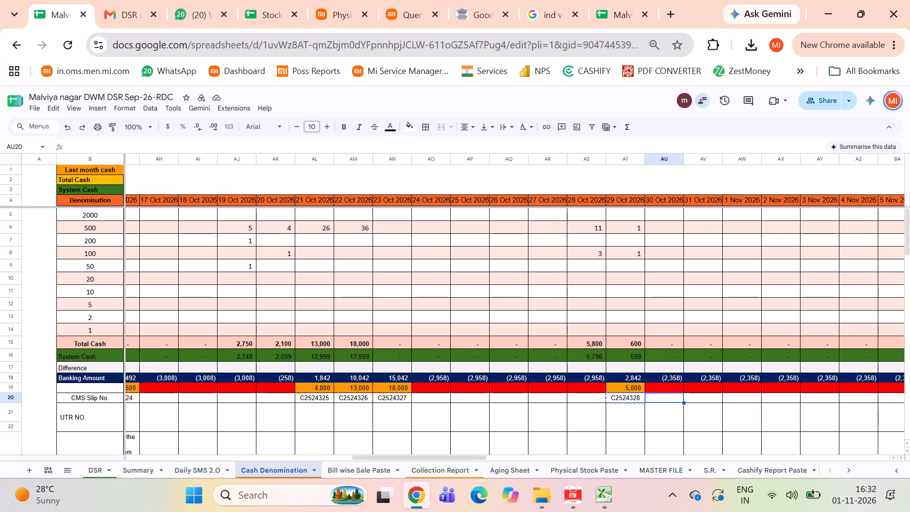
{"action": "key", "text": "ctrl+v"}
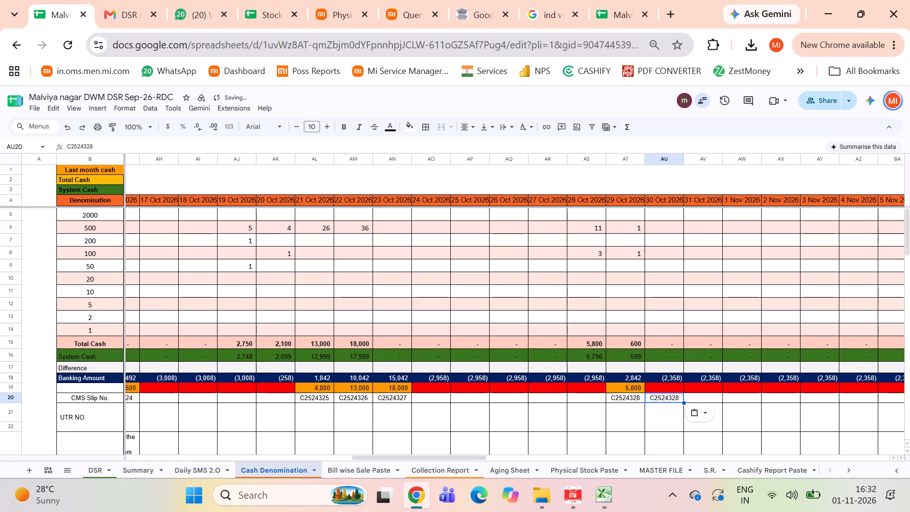
{"action": "double_click", "coordinate": [679, 396]}
{"action": "key", "text": "BackSpace"}
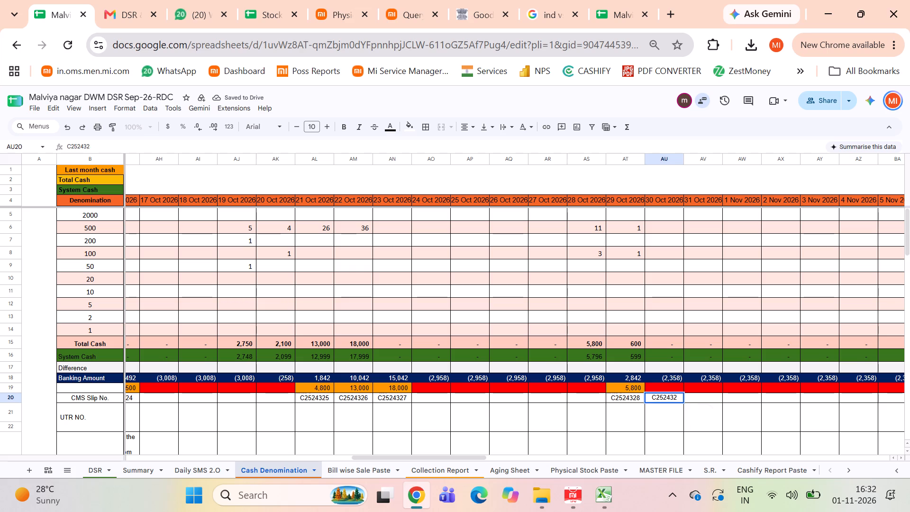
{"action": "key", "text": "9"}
{"action": "key", "text": "Return"}
{"action": "key", "text": "Up"}
{"action": "key", "text": "Up"}
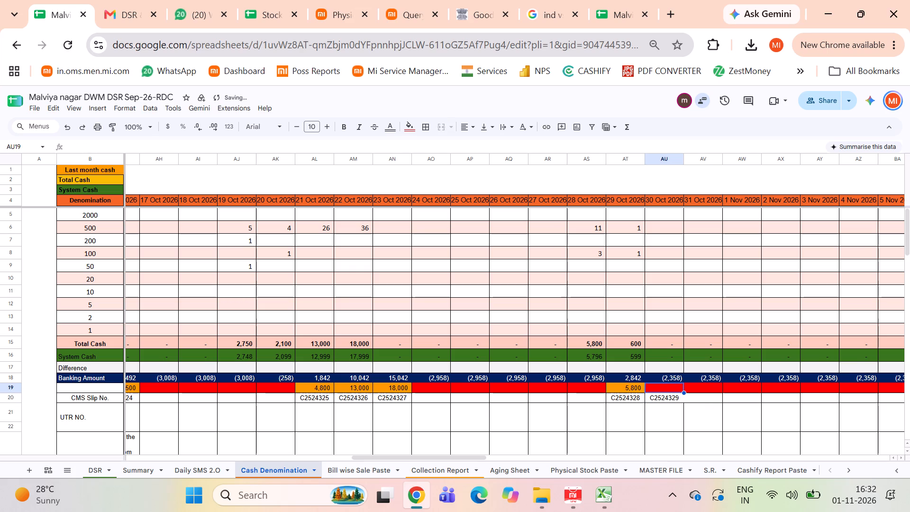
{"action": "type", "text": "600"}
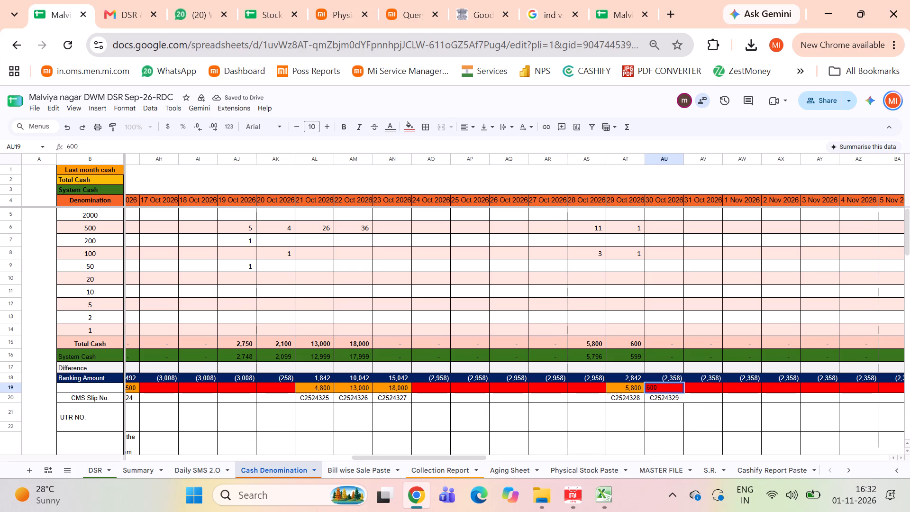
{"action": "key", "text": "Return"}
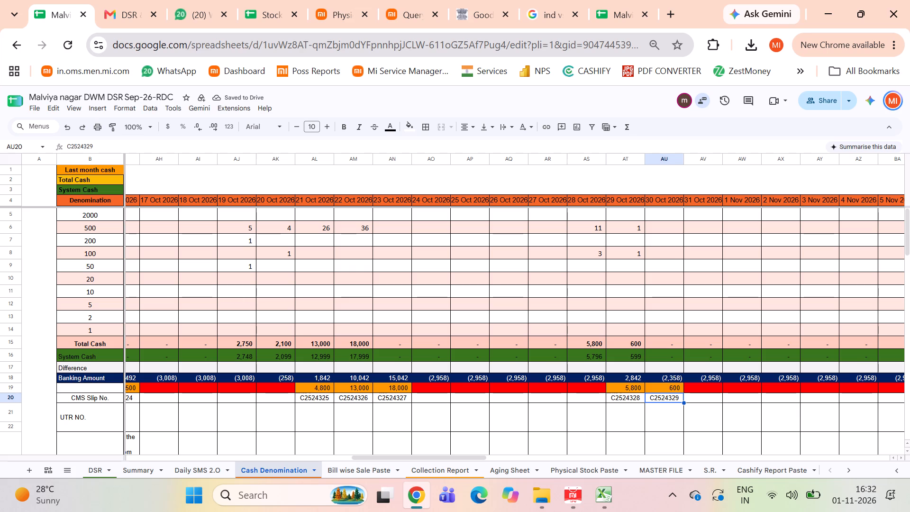
Look back along the CMS Slip No. row from 30 Oct to 20 Oct 2026.
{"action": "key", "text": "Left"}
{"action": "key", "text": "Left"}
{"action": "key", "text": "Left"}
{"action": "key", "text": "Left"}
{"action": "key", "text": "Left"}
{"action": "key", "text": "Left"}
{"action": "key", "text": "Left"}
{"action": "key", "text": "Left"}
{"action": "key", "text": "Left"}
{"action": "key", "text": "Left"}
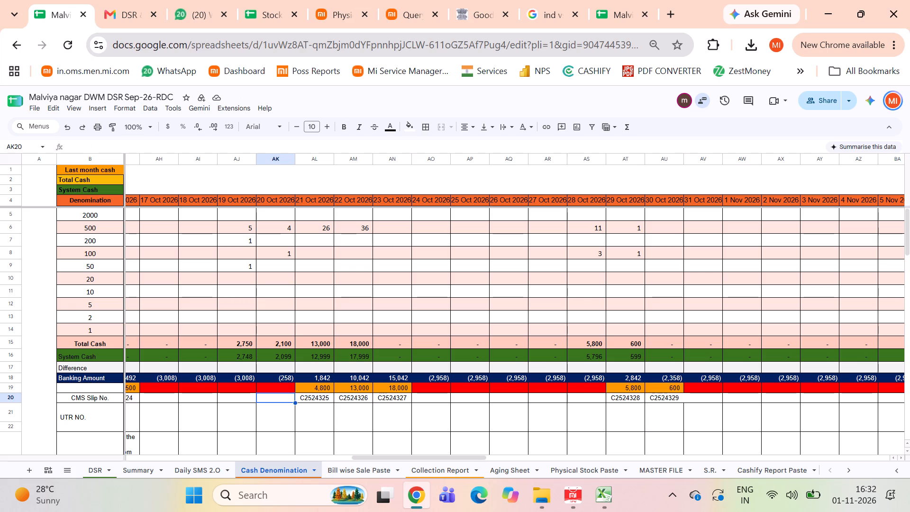
Examine the Summary sheet's daily collections, remarks, bank deposits and slip numbers from late September to 25 Oct 2026.
{"action": "left_click", "coordinate": [142, 467]}
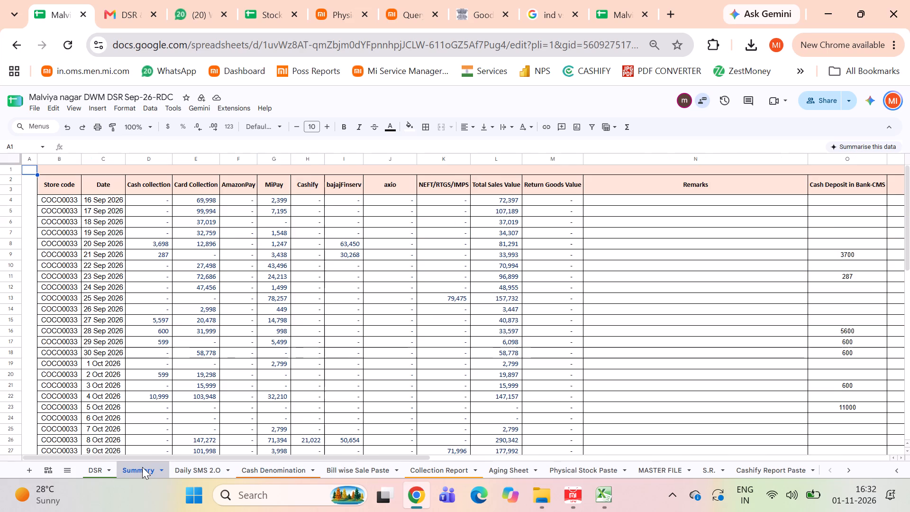
{"action": "left_click", "coordinate": [156, 359]}
{"action": "key", "text": "Up"}
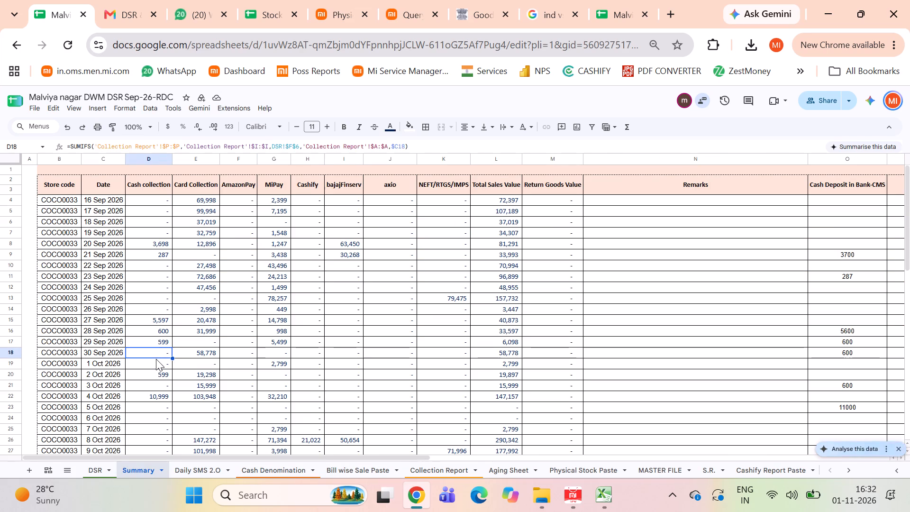
{"action": "key", "text": "Up"}
{"action": "key", "text": "Down"}
{"action": "key", "text": "Right"}
{"action": "key", "text": "Down"}
{"action": "key", "text": "Right"}
{"action": "key", "text": "Right"}
{"action": "key", "text": "Right"}
{"action": "key", "text": "Right"}
{"action": "key", "text": "Right"}
{"action": "key", "text": "Right"}
{"action": "key", "text": "Right"}
{"action": "key", "text": "Right"}
{"action": "key", "text": "Right"}
{"action": "key", "text": "Right"}
{"action": "key", "text": "Right"}
{"action": "key", "text": "Right"}
{"action": "key", "text": "Right"}
{"action": "key", "text": "Right"}
{"action": "key", "text": "Right"}
{"action": "key", "text": "Right"}
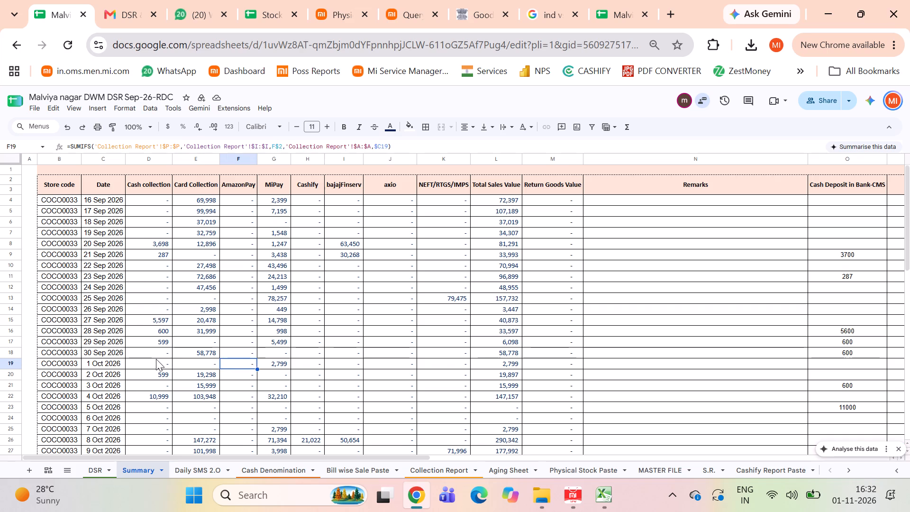
{"action": "key", "text": "Left"}
{"action": "key", "text": "Left"}
{"action": "key", "text": "Left"}
{"action": "key", "text": "Left"}
{"action": "key", "text": "Left"}
{"action": "key", "text": "Left"}
{"action": "key", "text": "Left"}
{"action": "key", "text": "Left"}
{"action": "key", "text": "Left"}
{"action": "key", "text": "Left"}
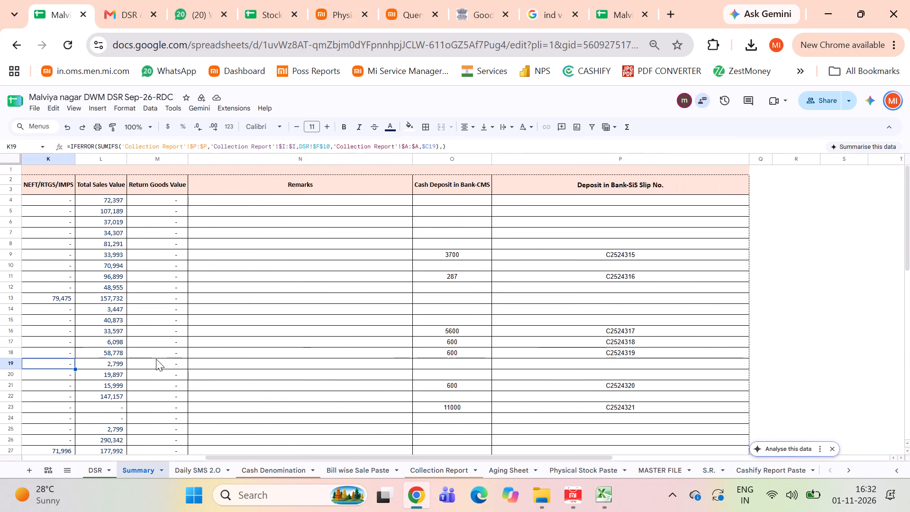
{"action": "key", "text": "Right"}
{"action": "key", "text": "Right"}
{"action": "key", "text": "Right"}
{"action": "key", "text": "Down"}
{"action": "key", "text": "Down"}
{"action": "key", "text": "Down"}
{"action": "key", "text": "Down"}
{"action": "key", "text": "Down"}
{"action": "key", "text": "Down"}
{"action": "key", "text": "Down"}
{"action": "key", "text": "Down"}
{"action": "key", "text": "Down"}
{"action": "key", "text": "Down"}
{"action": "key", "text": "Down"}
{"action": "key", "text": "Down"}
{"action": "key", "text": "Down"}
{"action": "key", "text": "Down"}
{"action": "key", "text": "Down"}
{"action": "key", "text": "Down"}
{"action": "key", "text": "Down"}
{"action": "key", "text": "Down"}
{"action": "key", "text": "Down"}
{"action": "key", "text": "Down"}
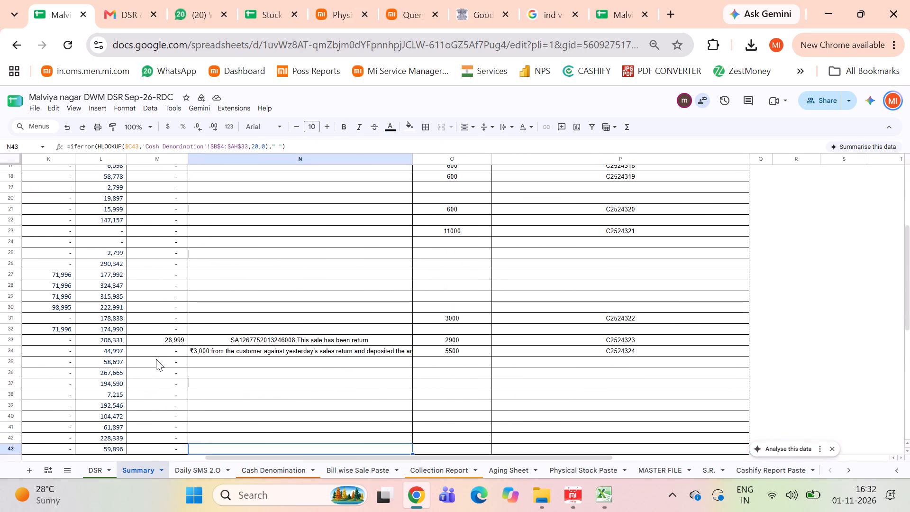
{"action": "key", "text": "Up"}
{"action": "key", "text": "Up"}
{"action": "key", "text": "Up"}
{"action": "key", "text": "Up"}
{"action": "key", "text": "Up"}
{"action": "key", "text": "Up"}
{"action": "key", "text": "Up"}
{"action": "key", "text": "Up"}
{"action": "key", "text": "Up"}
{"action": "key", "text": "Up"}
{"action": "key", "text": "Up"}
{"action": "key", "text": "Up"}
{"action": "key", "text": "Up"}
{"action": "key", "text": "Up"}
{"action": "key", "text": "Up"}
{"action": "key", "text": "Up"}
{"action": "key", "text": "Up"}
{"action": "key", "text": "Up"}
{"action": "key", "text": "Up"}
{"action": "key", "text": "Up"}
{"action": "key", "text": "Up"}
{"action": "key", "text": "Left"}
{"action": "key", "text": "Left"}
{"action": "key", "text": "Left"}
{"action": "key", "text": "Left"}
{"action": "key", "text": "Left"}
{"action": "key", "text": "Left"}
{"action": "key", "text": "Left"}
{"action": "key", "text": "Left"}
{"action": "key", "text": "Left"}
{"action": "key", "text": "Left"}
{"action": "key", "text": "Left"}
{"action": "key", "text": "Left"}
{"action": "key", "text": "Left"}
{"action": "key", "text": "Left"}
{"action": "key", "text": "Left"}
{"action": "key", "text": "Left"}
{"action": "key", "text": "Left"}
{"action": "key", "text": "Left"}
{"action": "key", "text": "Left"}
{"action": "key", "text": "Left"}
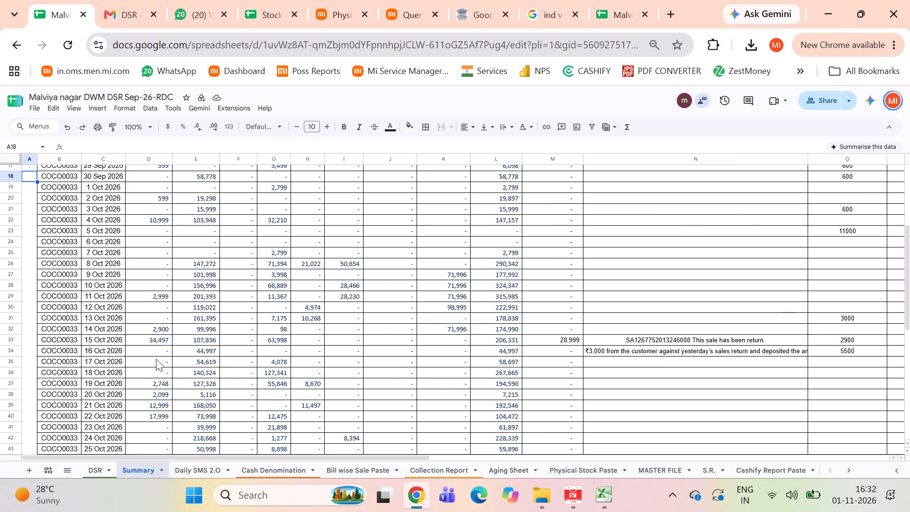
{"action": "key", "text": "Right"}
{"action": "key", "text": "Right"}
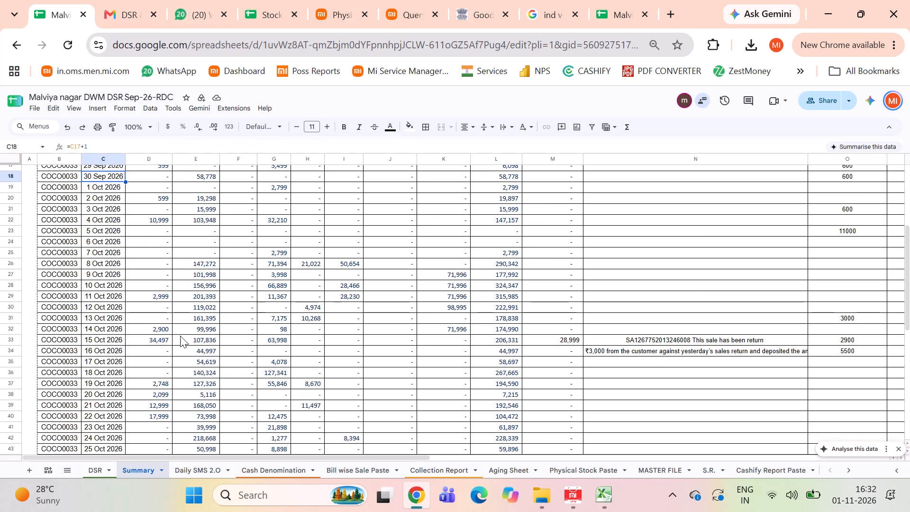
Check the DSR sheet's sales and cash figures for 18 and 17 Oct 2026, finishing with its date set to 19-Oct-2026.
{"action": "left_click", "coordinate": [93, 473]}
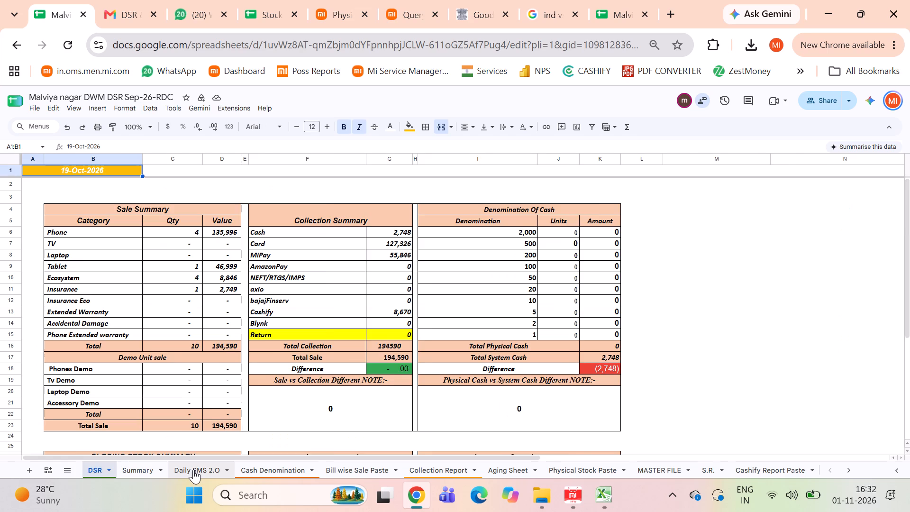
{"action": "left_click", "coordinate": [193, 469]}
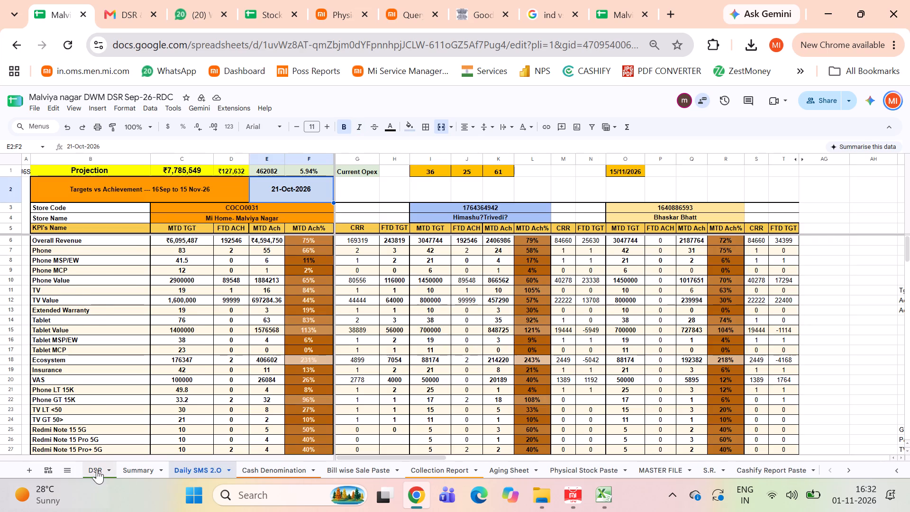
{"action": "left_click", "coordinate": [97, 469]}
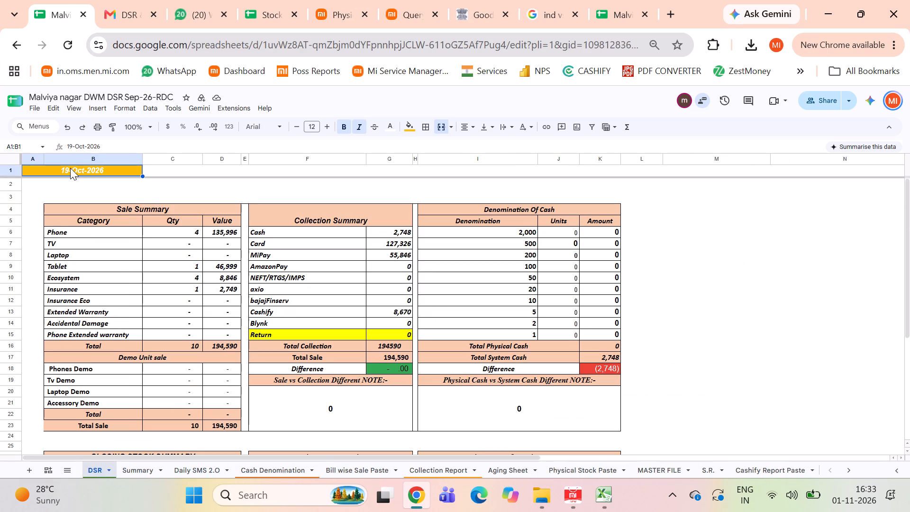
{"action": "double_click", "coordinate": [70, 168]}
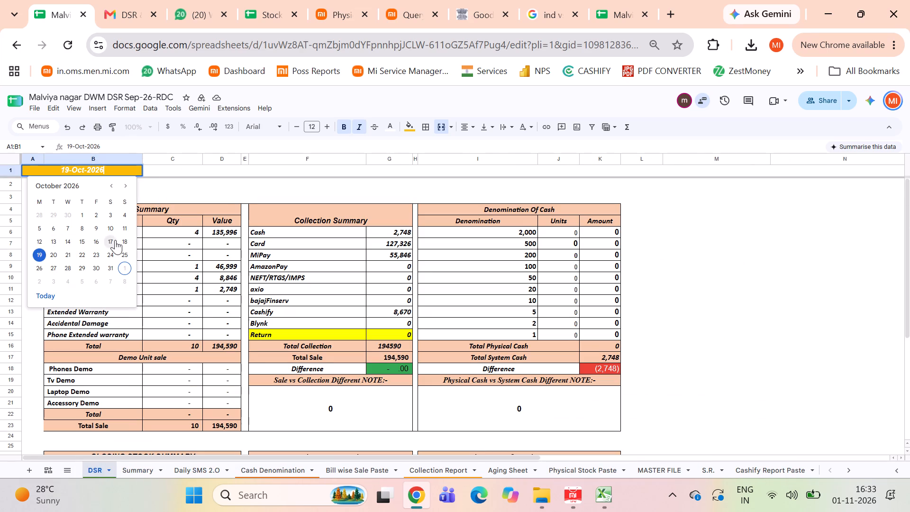
{"action": "left_click", "coordinate": [123, 241]}
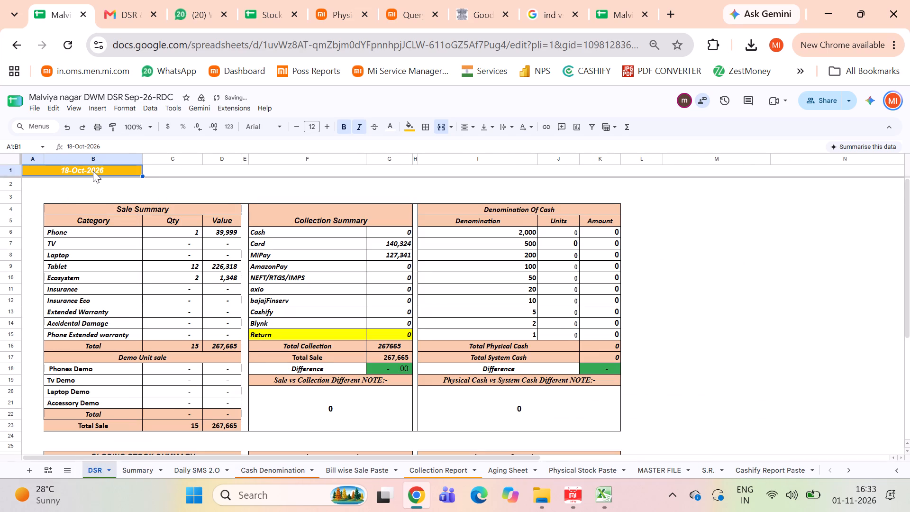
{"action": "double_click", "coordinate": [93, 171]}
{"action": "left_click", "coordinate": [110, 239]}
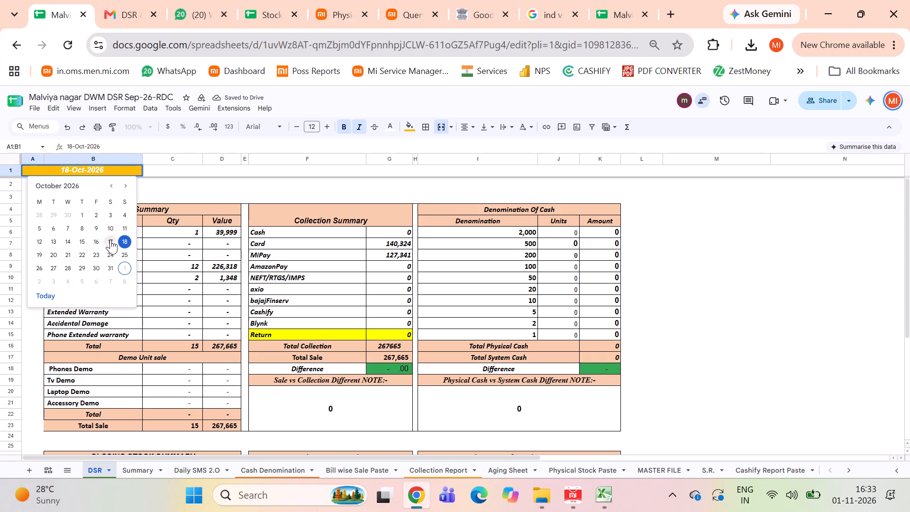
{"action": "double_click", "coordinate": [80, 168]}
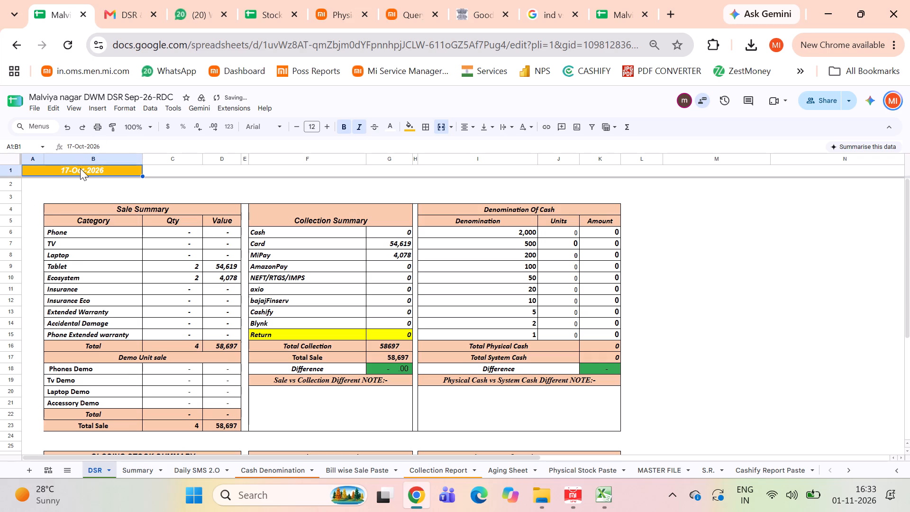
{"action": "left_click", "coordinate": [123, 243]}
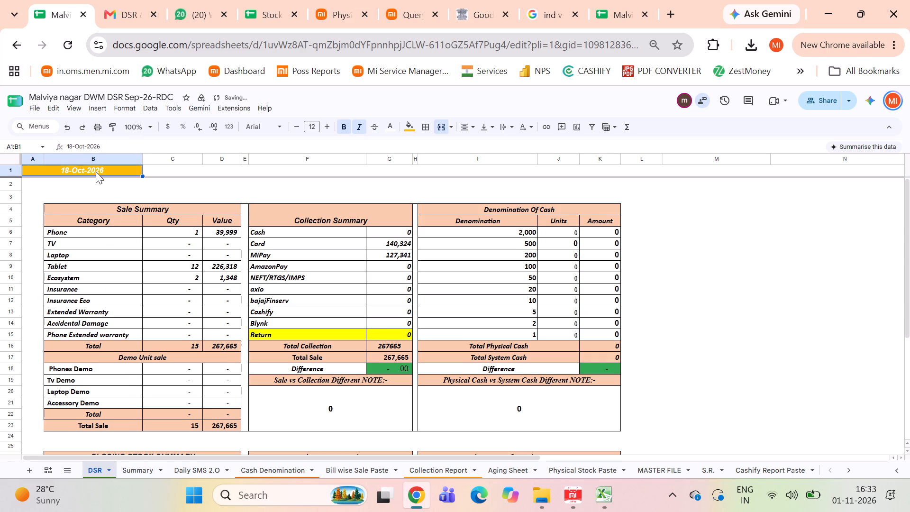
{"action": "double_click", "coordinate": [96, 172]}
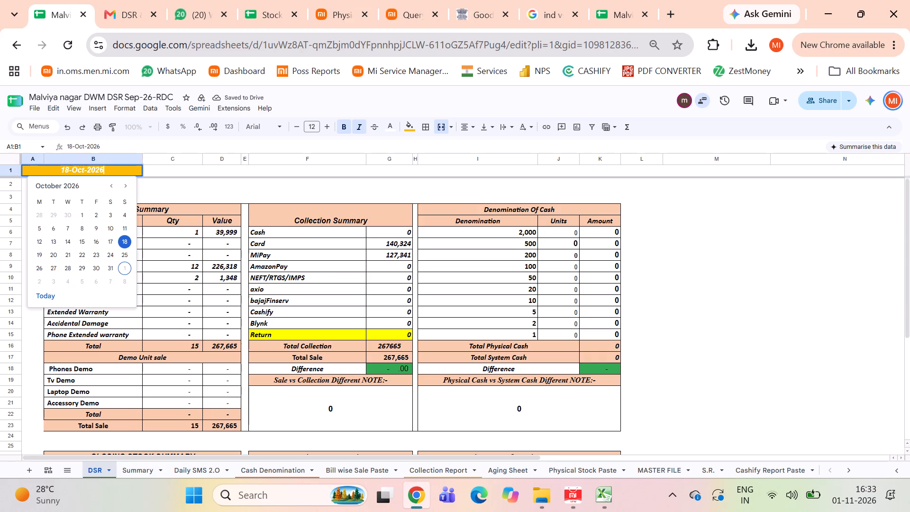
{"action": "left_click", "coordinate": [38, 251]}
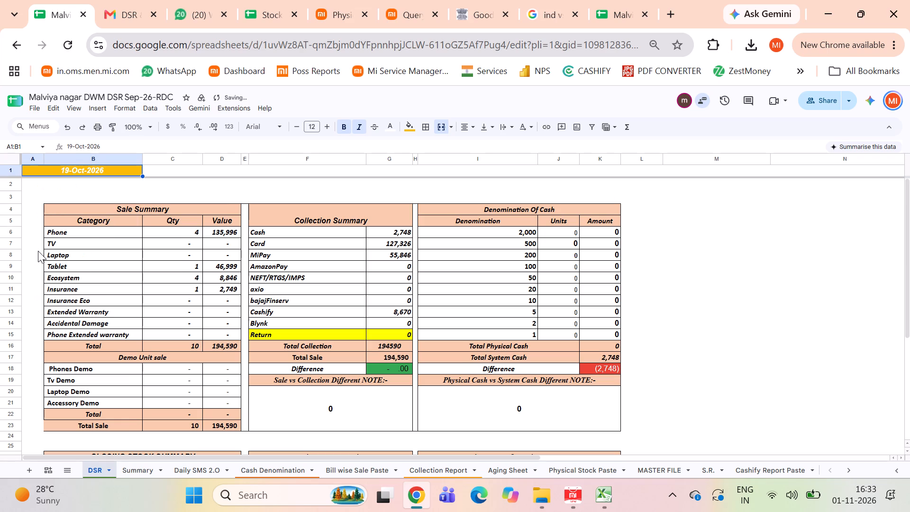
Check the 500-rupee note counts on the Cash Denomination sheet from 21 Oct back to 19 Oct 2026.
{"action": "left_click", "coordinate": [277, 471]}
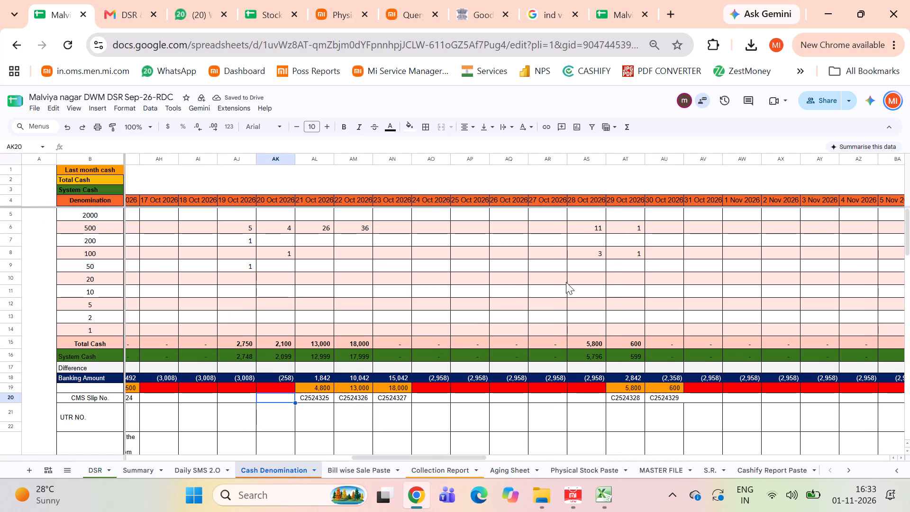
{"action": "left_click", "coordinate": [308, 224]}
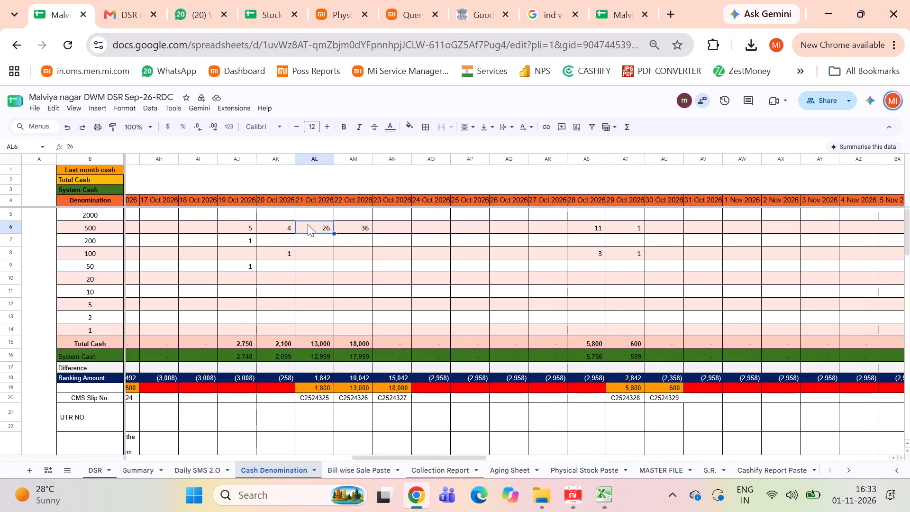
{"action": "key", "text": "Left"}
{"action": "key", "text": "Left"}
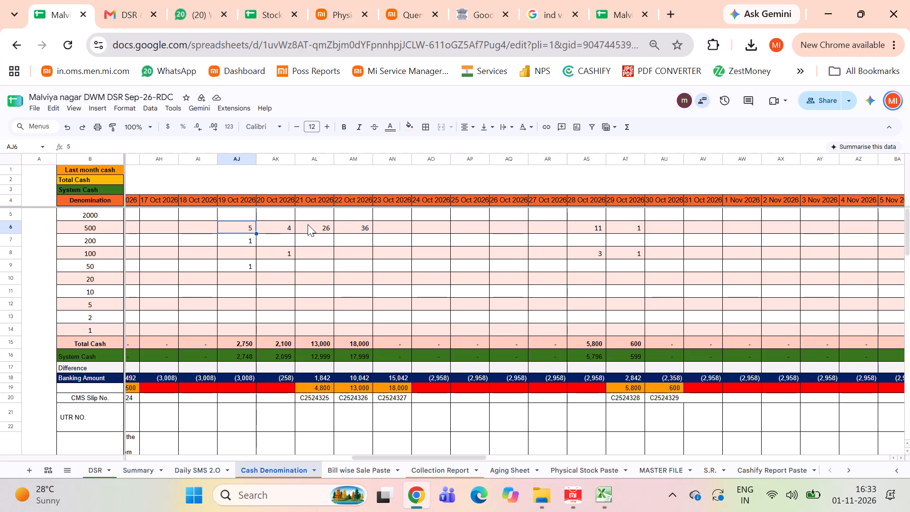
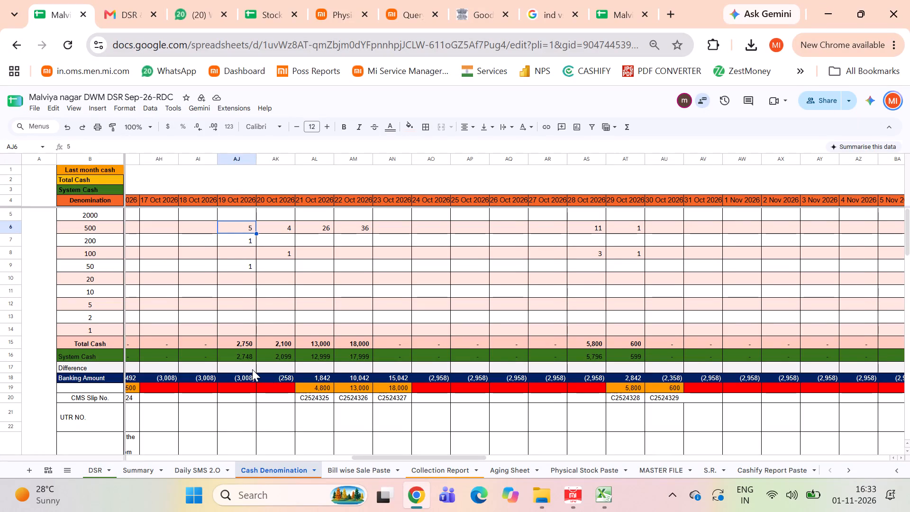
Return to the DSR sheet for 19-Oct-2026 to check its cash denomination section.
{"action": "left_click", "coordinate": [99, 473]}
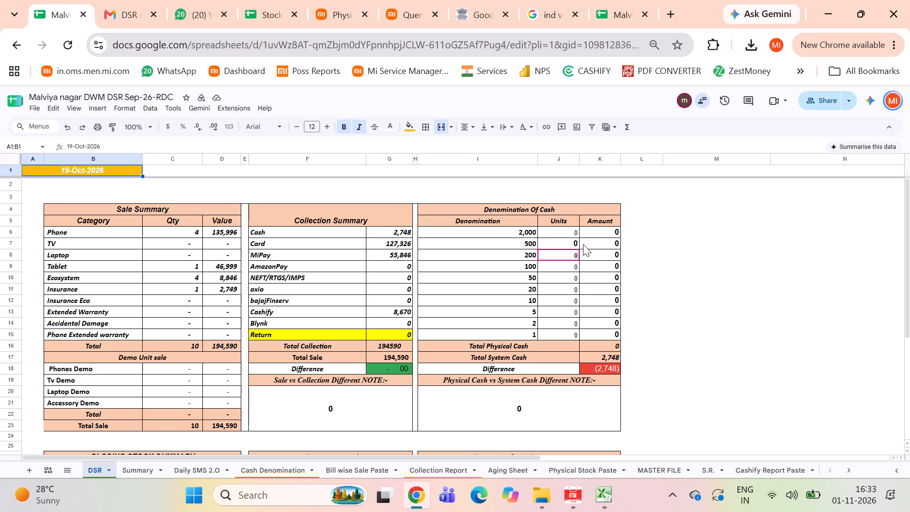
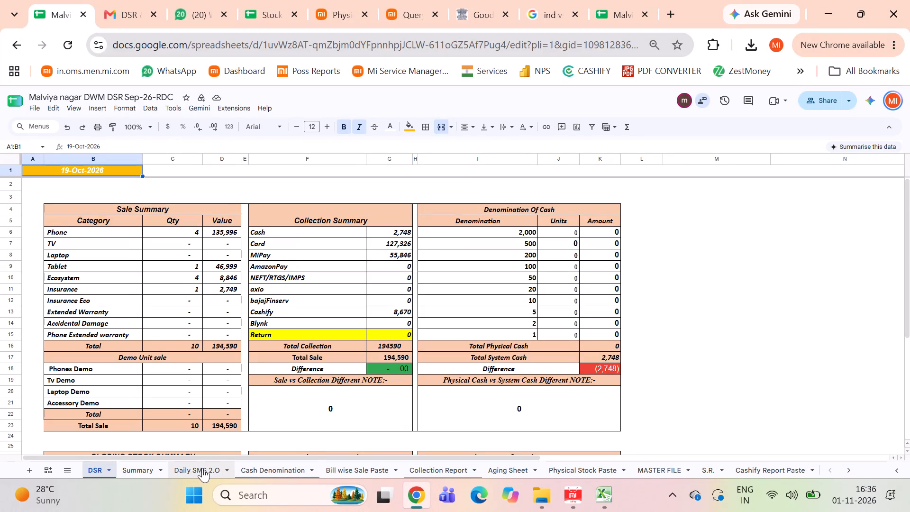
Return to the Cash Denomination sheet to check the note counts for 19 Oct 2026.
{"action": "left_click", "coordinate": [277, 466]}
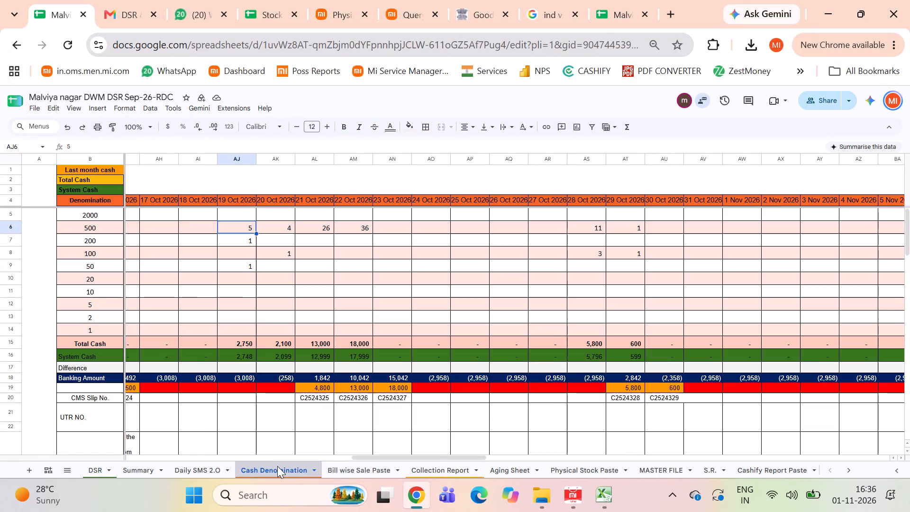
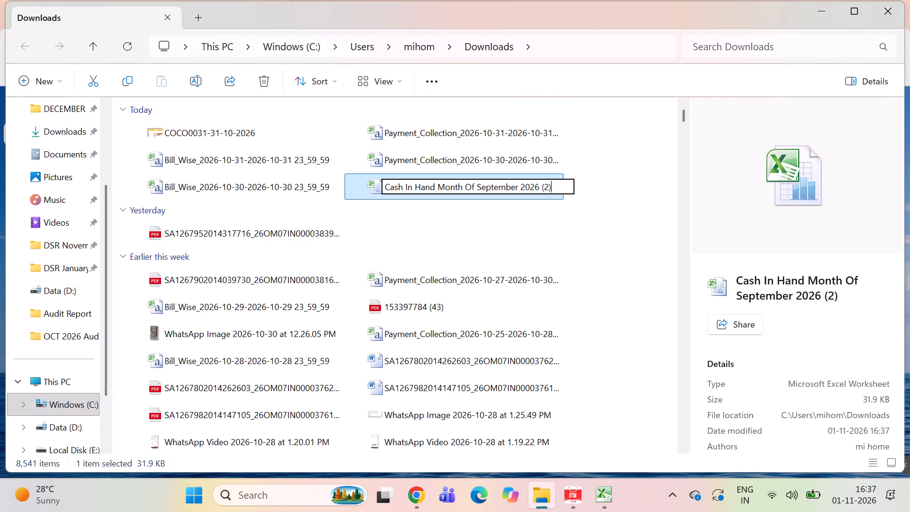
Edit the file name of "Cash In Hand Month Of September 2026 (2)", removing the "(2)" suffix and the month name September.
{"action": "key", "text": "BackSpace"}
{"action": "key", "text": "BackSpace"}
{"action": "key", "text": "BackSpace"}
{"action": "key", "text": "BackSpace"}
{"action": "key", "text": "Left"}
{"action": "key", "text": "Left"}
{"action": "key", "text": "Left"}
{"action": "key", "text": "Left"}
{"action": "key", "text": "Left"}
{"action": "key", "text": "Left"}
{"action": "key", "text": "Right"}
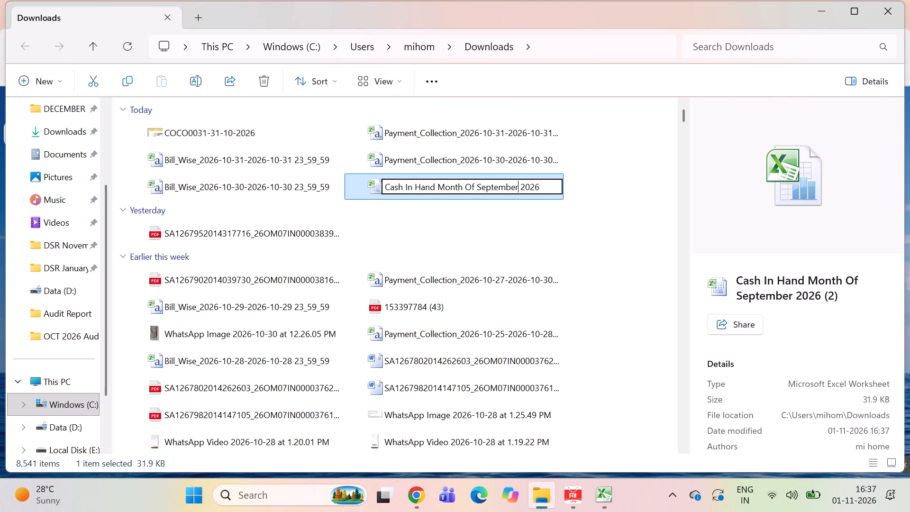
{"action": "key", "text": "BackSpace"}
{"action": "key", "text": "BackSpace"}
{"action": "key", "text": "BackSpace"}
{"action": "key", "text": "BackSpace"}
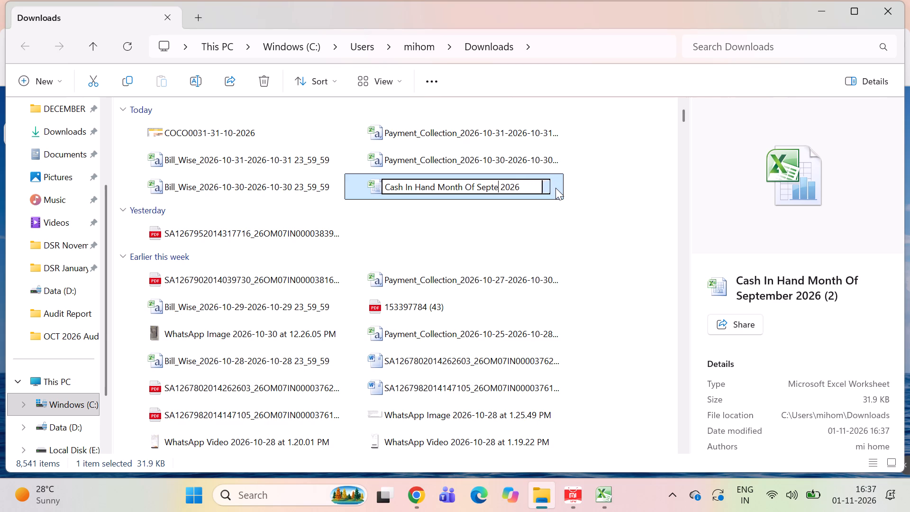
Remove the September month text from the Cash In Hand workbook's file name and begin the replacement month with "O", keeping 2026.
{"action": "key", "text": "BackSpace"}
{"action": "key", "text": "BackSpace"}
{"action": "key", "text": "BackSpace"}
{"action": "key", "text": "BackSpace"}
{"action": "key", "text": "BackSpace"}
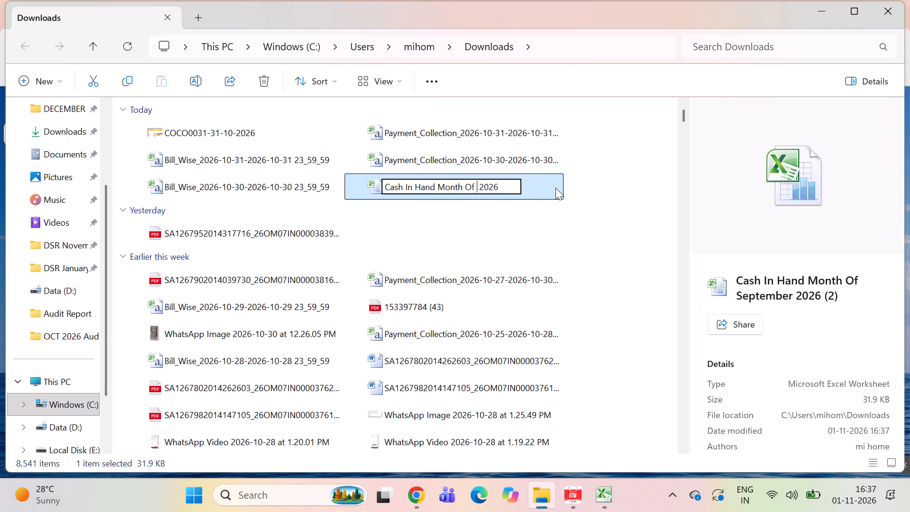
{"action": "key", "text": "shift+o"}
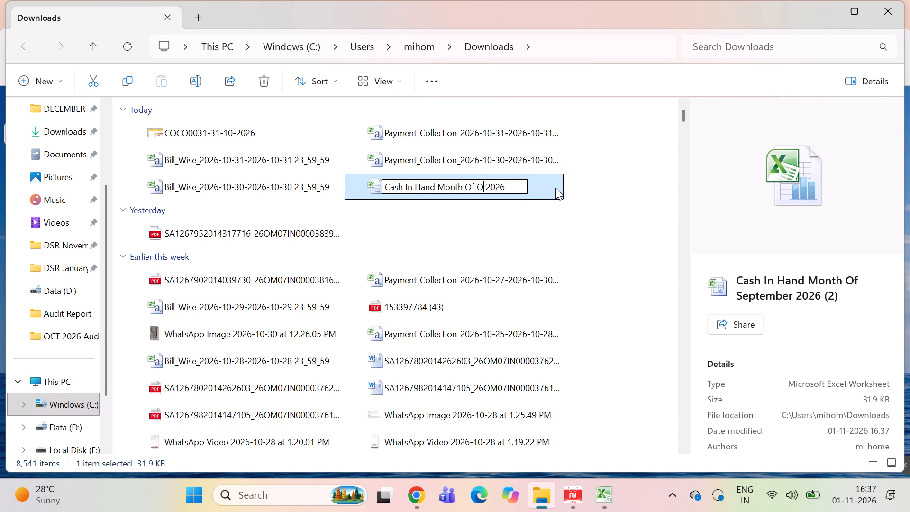
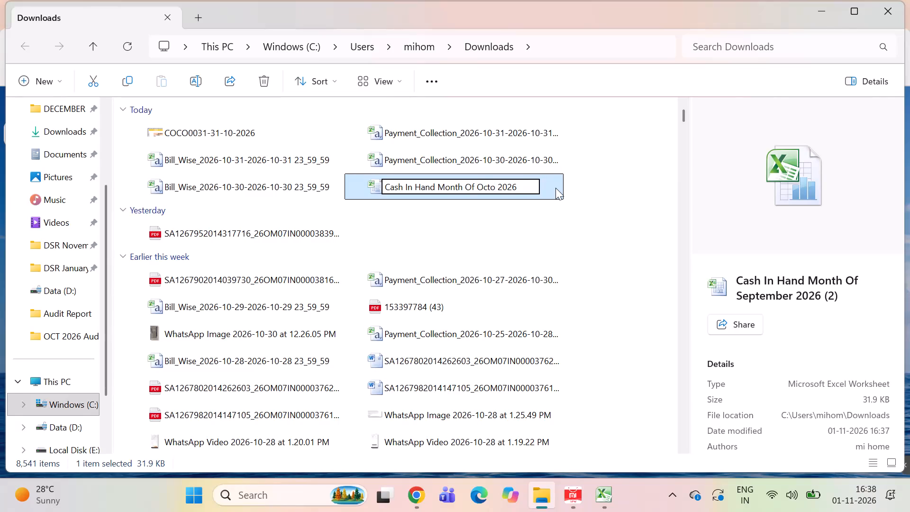
Complete the month in the workbook's file name so it reads Cash In Hand Month Of October 2026.
{"action": "type", "text": "ber"}
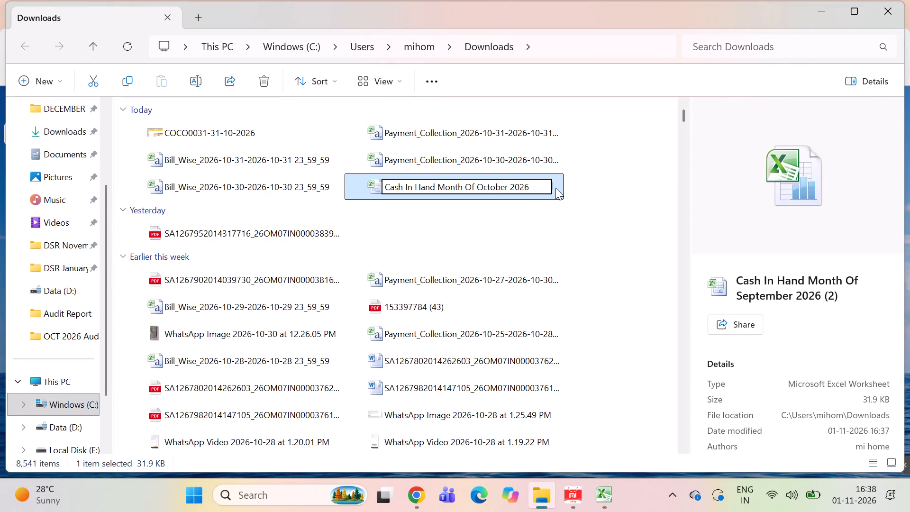
{"action": "left_click", "coordinate": [608, 201]}
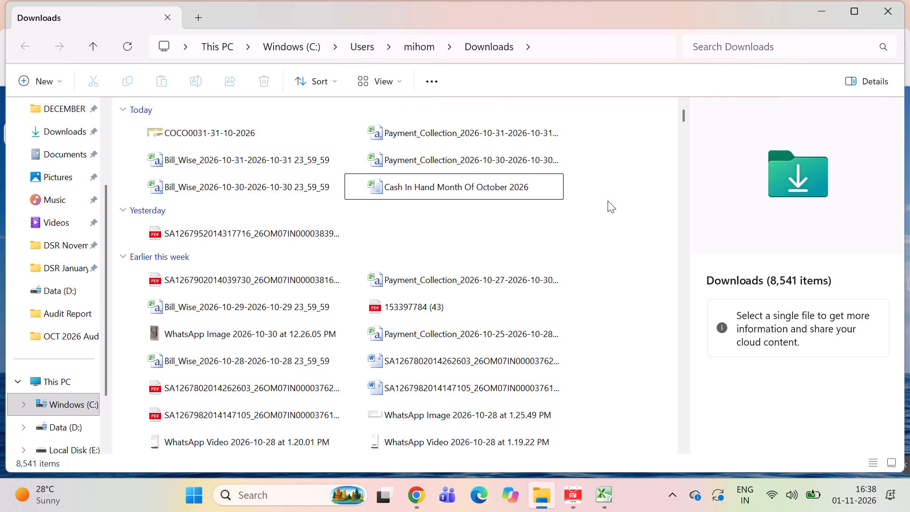
{"action": "left_click", "coordinate": [608, 201]}
{"action": "left_click", "coordinate": [608, 201]}
{"action": "left_click", "coordinate": [608, 201]}
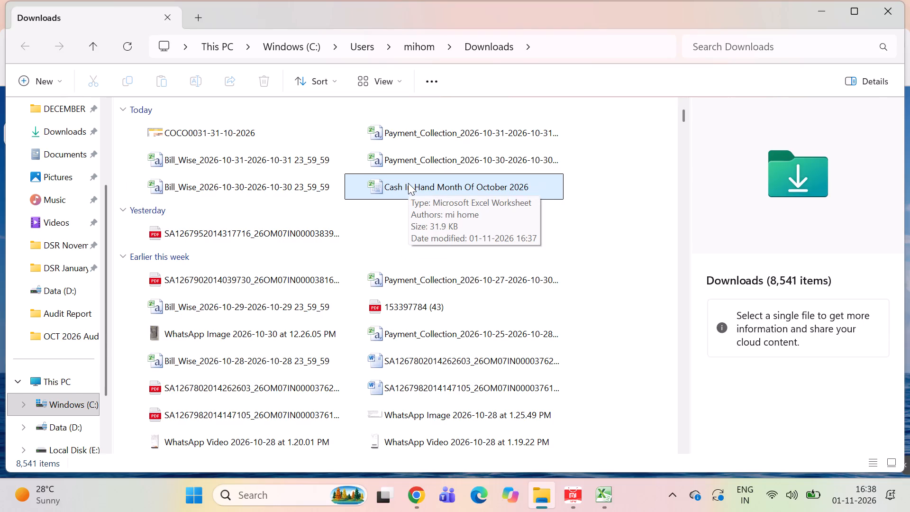
Open the Cash In Hand Month Of October 2026 workbook and enable it for editing.
{"action": "double_click", "coordinate": [408, 183]}
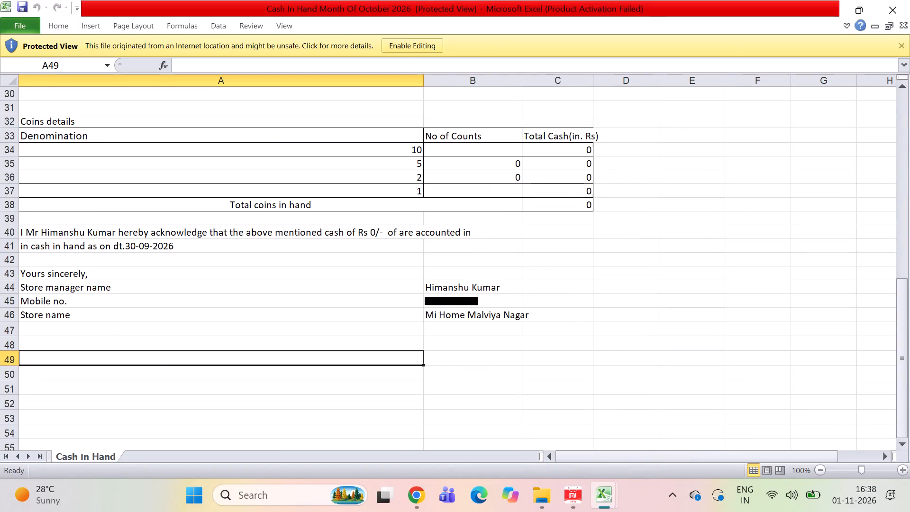
{"action": "left_click", "coordinate": [400, 45]}
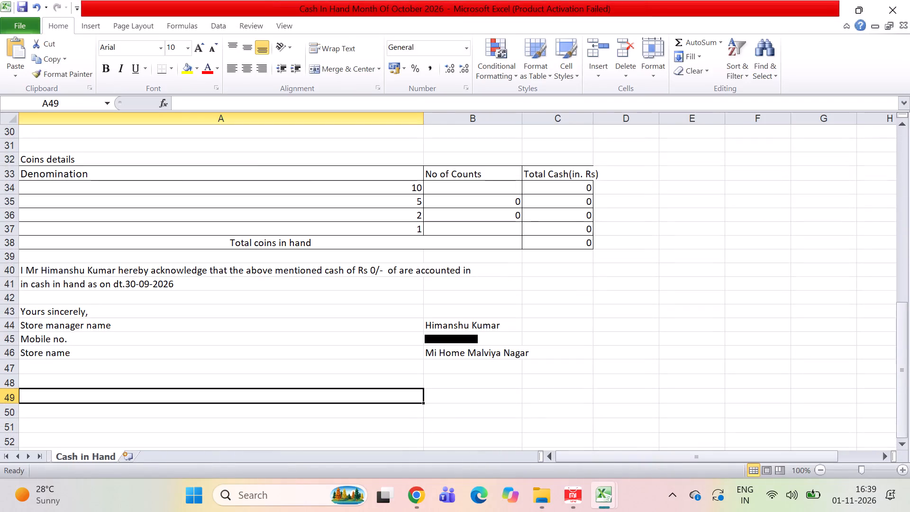
Change the day in the cash-in-hand acknowledgement date in cell A41 to 31 and move on to its month.
{"action": "double_click", "coordinate": [136, 283]}
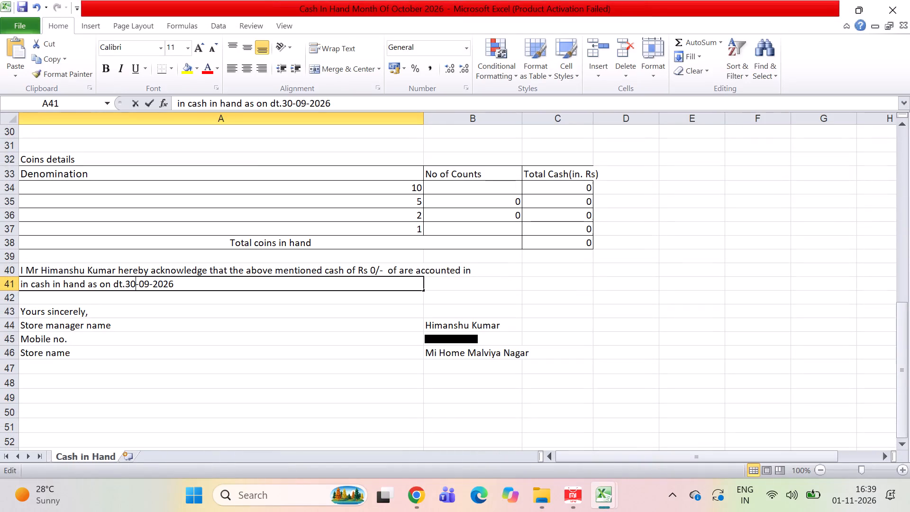
{"action": "key", "text": "BackSpace"}
{"action": "key", "text": "1"}
{"action": "key", "text": "Right"}
{"action": "key", "text": "Right"}
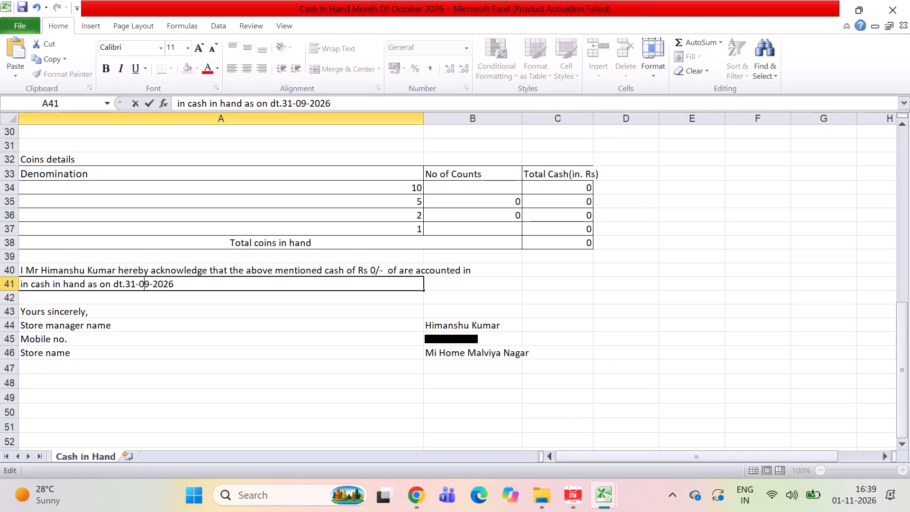
Change the month of the cash-in-hand acknowledgement date in cell A41 to 10, so the date reads 31-10-2026.
{"action": "key", "text": "Right"}
{"action": "key", "text": "BackSpace"}
{"action": "key", "text": "BackSpace"}
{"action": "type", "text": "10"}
{"action": "left_click", "coordinate": [339, 292]}
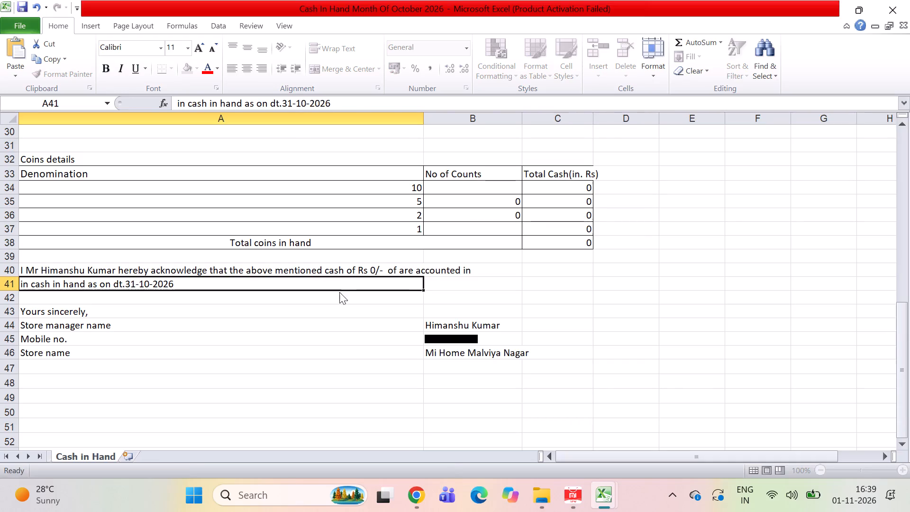
Change the day of the letter's date in cell A2 to 31 and clear its month digits, keeping 2026.
{"action": "key", "text": "Up"}
{"action": "key", "text": "Up"}
{"action": "key", "text": "Up"}
{"action": "key", "text": "Up"}
{"action": "key", "text": "Up"}
{"action": "key", "text": "Up"}
{"action": "key", "text": "Up"}
{"action": "key", "text": "Up"}
{"action": "key", "text": "Up"}
{"action": "key", "text": "Up"}
{"action": "key", "text": "Up"}
{"action": "key", "text": "Up"}
{"action": "key", "text": "Up"}
{"action": "key", "text": "Up"}
{"action": "key", "text": "Up"}
{"action": "key", "text": "Up"}
{"action": "key", "text": "Up"}
{"action": "key", "text": "Up"}
{"action": "key", "text": "Up"}
{"action": "key", "text": "Up"}
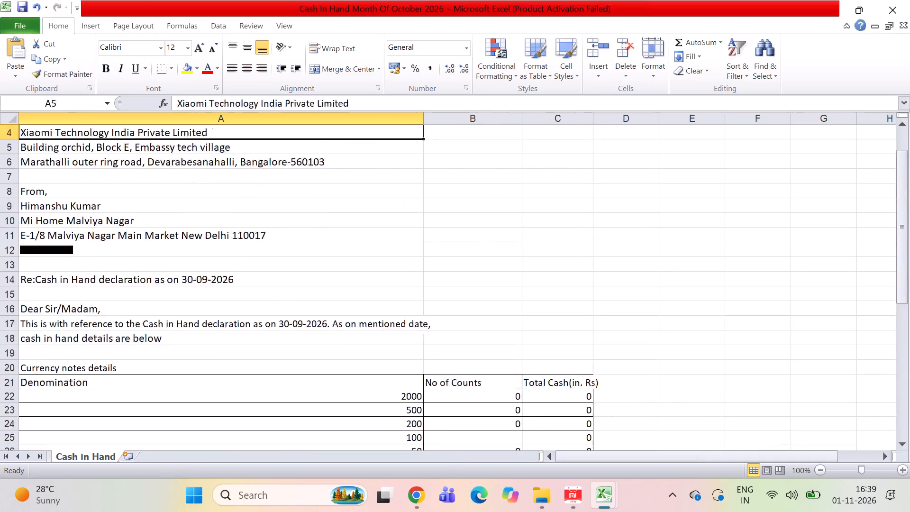
{"action": "double_click", "coordinate": [61, 146]}
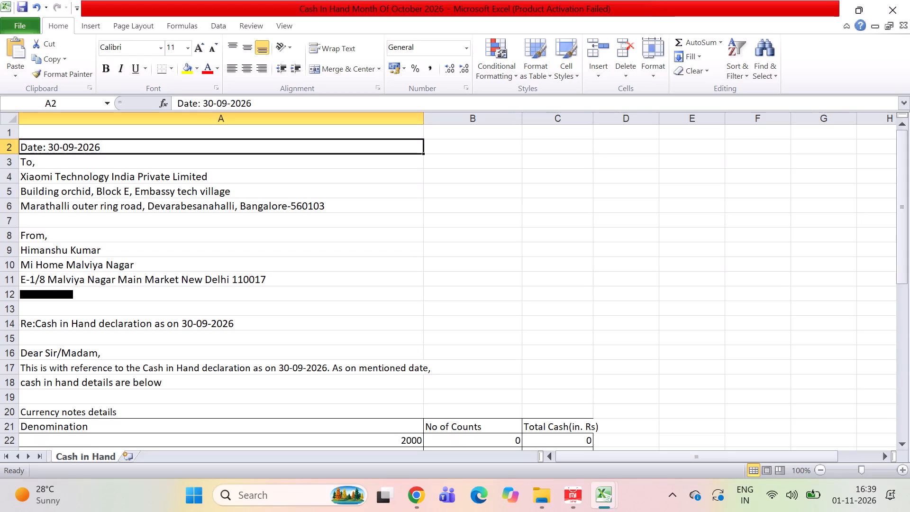
{"action": "key", "text": "BackSpace"}
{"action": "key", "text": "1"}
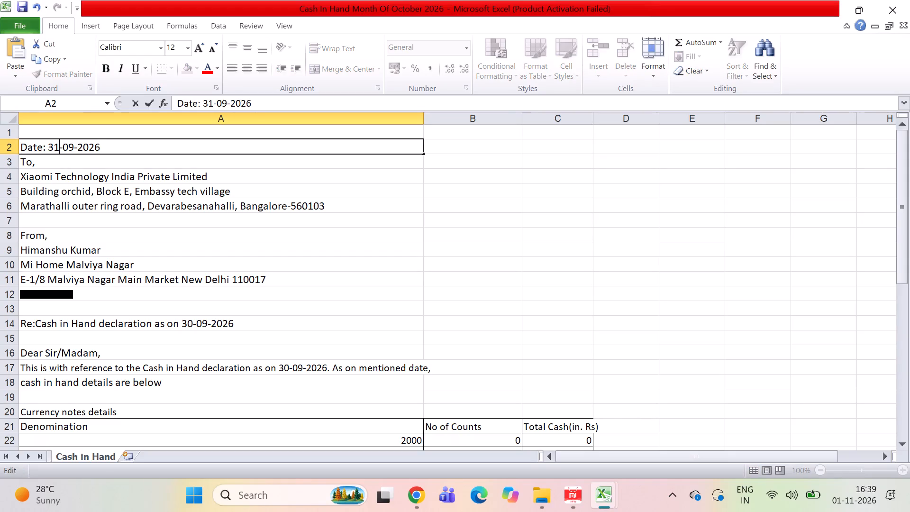
{"action": "key", "text": "Right"}
{"action": "key", "text": "Right"}
{"action": "key", "text": "Right"}
{"action": "key", "text": "BackSpace"}
{"action": "key", "text": "BackSpace"}
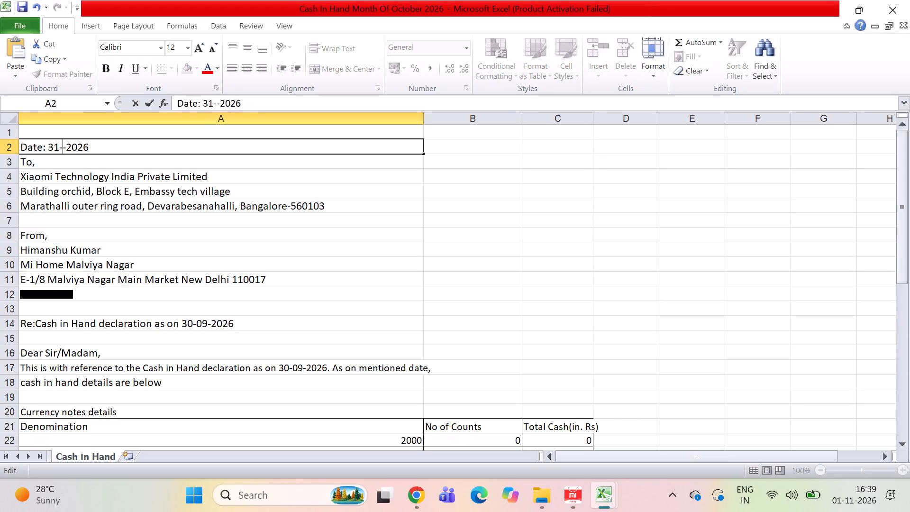
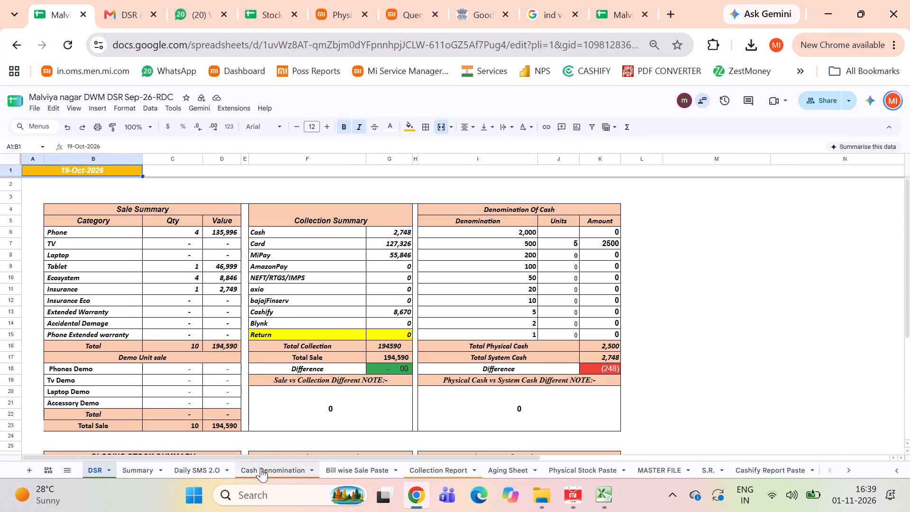
Open the Cash Denomination sheet and examine the October 2026 daily denomination, total cash and banking entries.
{"action": "left_click", "coordinate": [275, 470]}
{"action": "scroll", "coordinate": [553, 320], "scroll_direction": "left", "scroll_amount": 1}
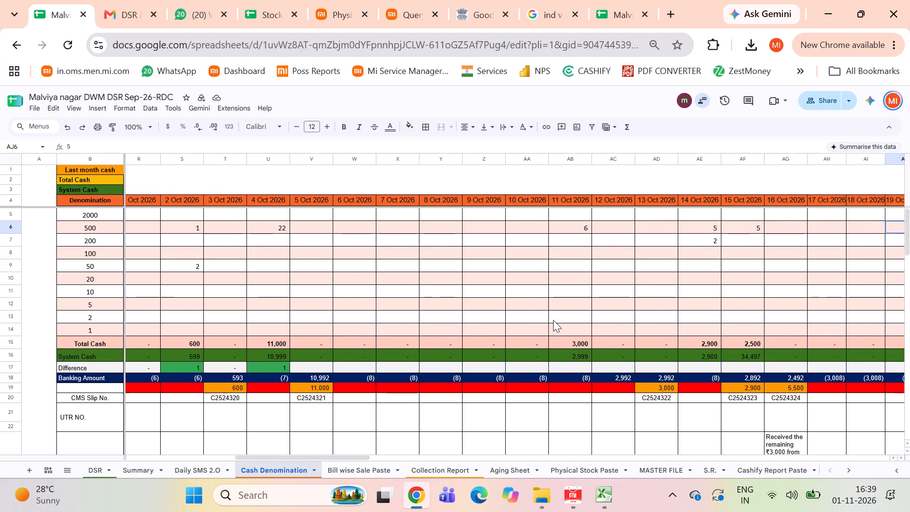
{"action": "scroll", "coordinate": [553, 320], "scroll_direction": "left", "scroll_amount": 3}
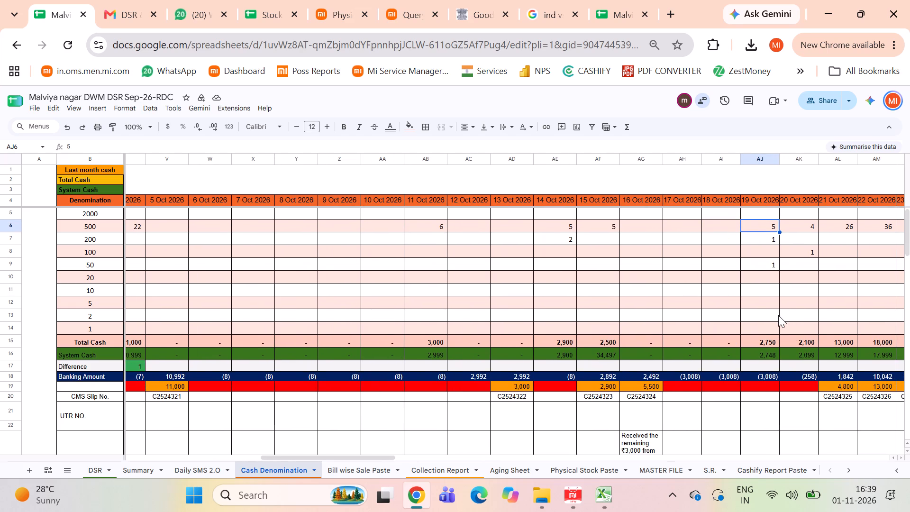
Check the 500 and 200 note counts entered for 19 Oct 2026 in the Cash Denomination sheet.
{"action": "left_click", "coordinate": [773, 226]}
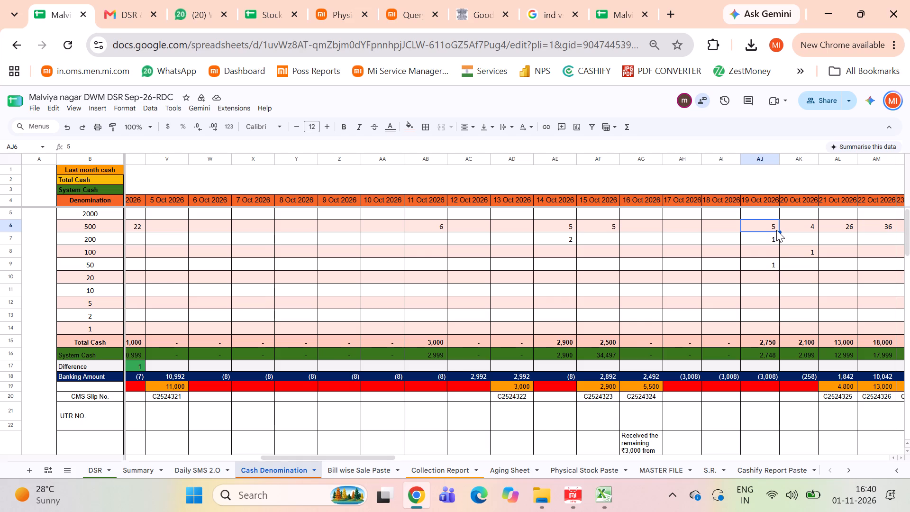
{"action": "key", "text": "shift+Down"}
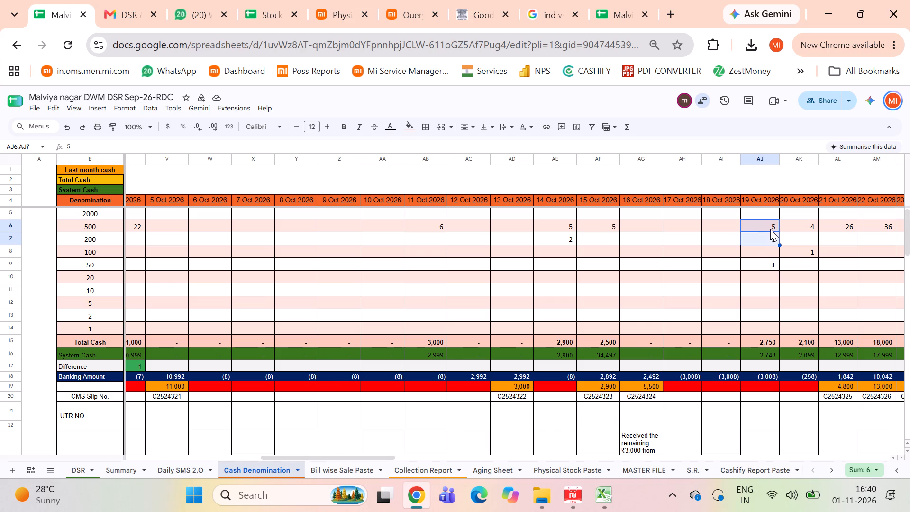
{"action": "left_click", "coordinate": [767, 228]}
{"action": "key", "text": "shift+Down"}
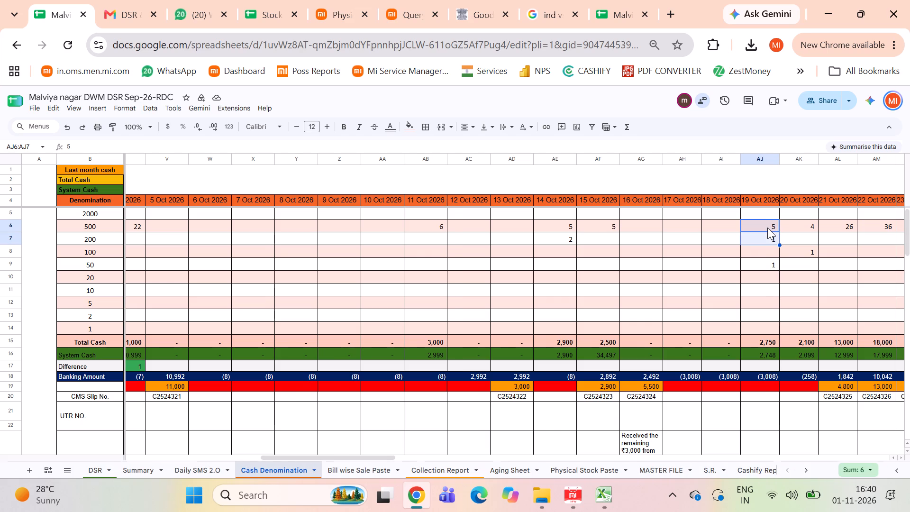
{"action": "key", "text": "Up"}
{"action": "key", "text": "Down"}
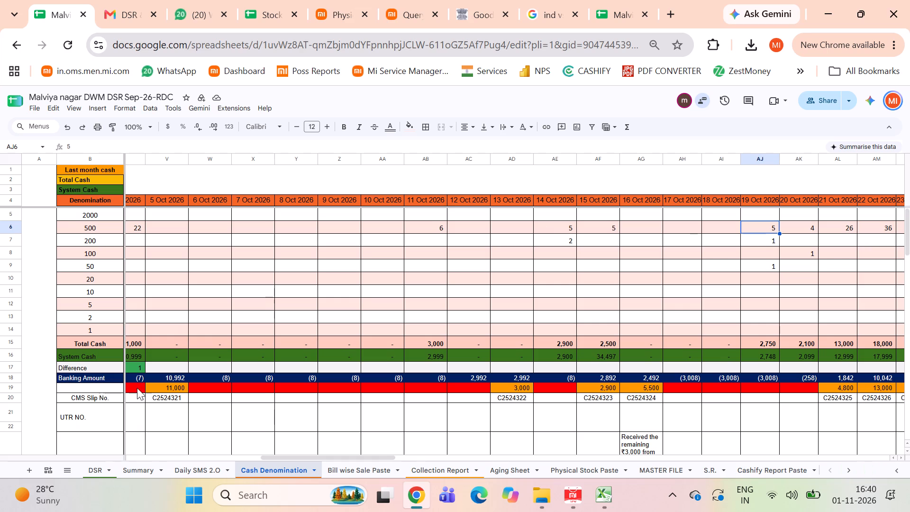
In the DSR sheet's Denomination Of Cash table, fill the 500-note units formula from J7 down through J15.
{"action": "left_click", "coordinate": [96, 468]}
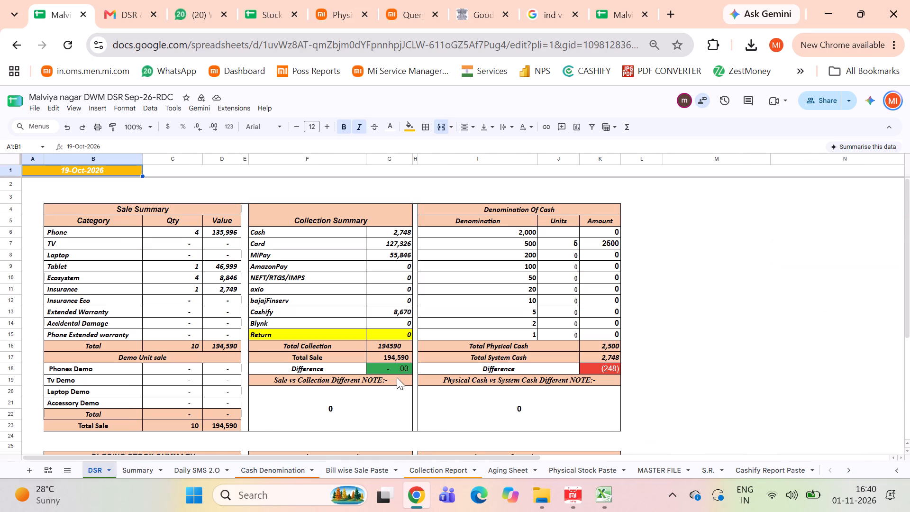
{"action": "left_click", "coordinate": [578, 242]}
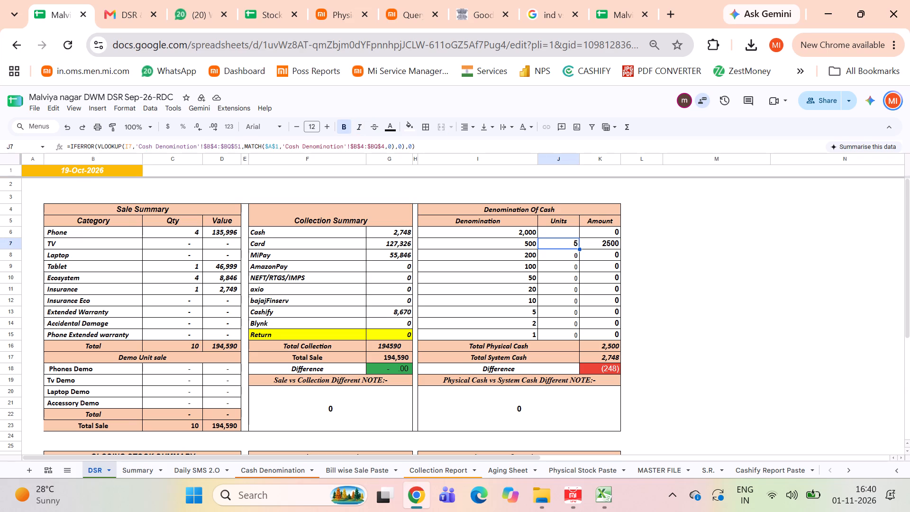
{"action": "left_click_drag", "start_coordinate": [581, 249], "coordinate": [578, 333]}
{"action": "left_click_drag", "start_coordinate": [578, 333], "coordinate": [575, 335]}
{"action": "left_click_drag", "start_coordinate": [575, 335], "coordinate": [576, 338]}
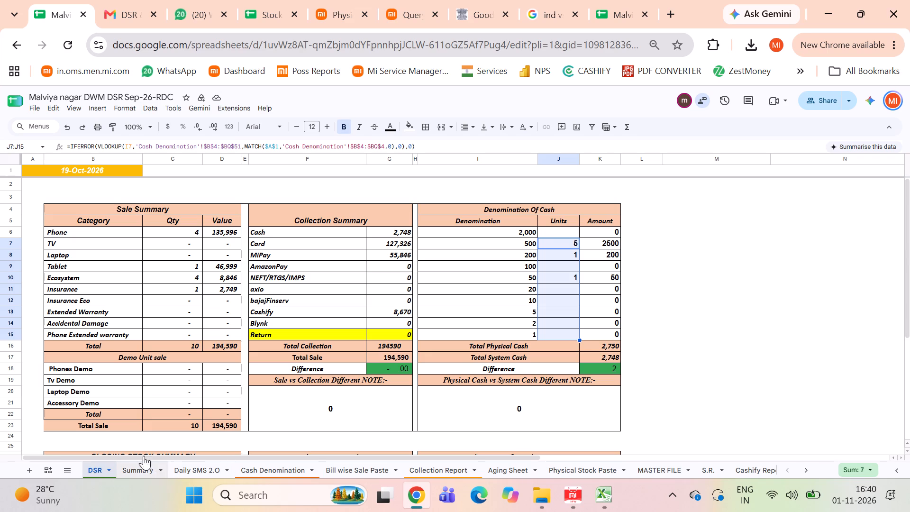
Advance the DSR report date one day at a time through 20, 21, 22 and 23 October 2026, checking each day's cash difference.
{"action": "double_click", "coordinate": [69, 174]}
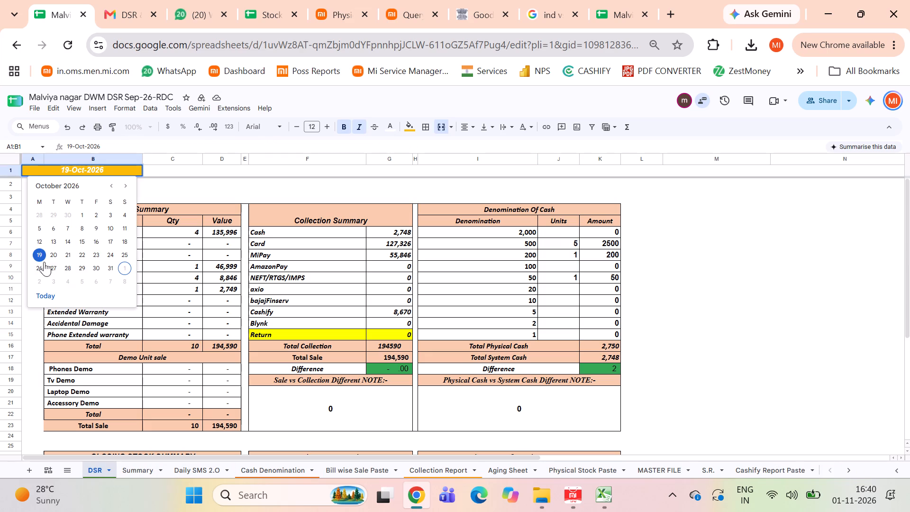
{"action": "left_click", "coordinate": [53, 253]}
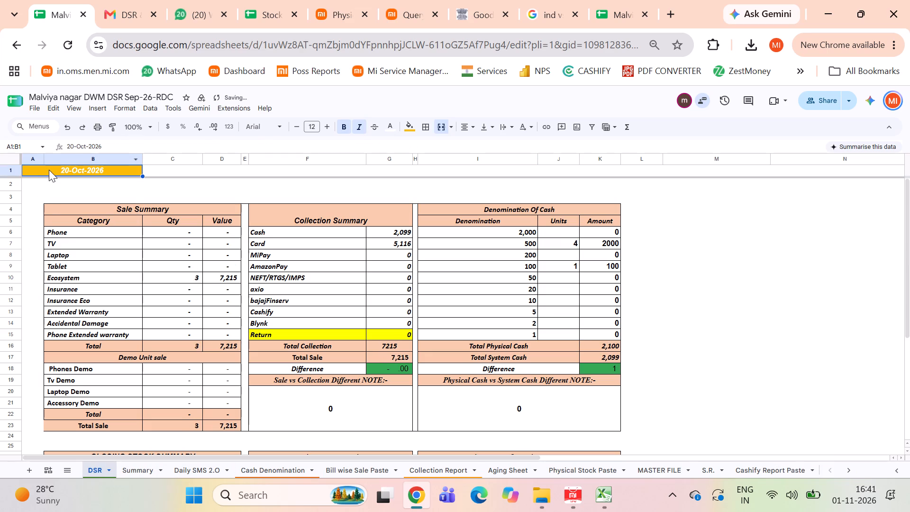
{"action": "double_click", "coordinate": [49, 170]}
{"action": "left_click", "coordinate": [66, 256]}
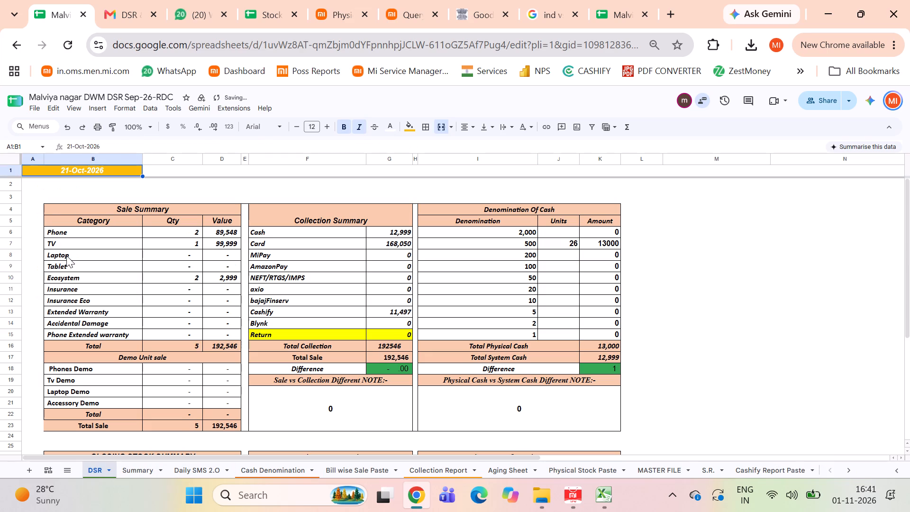
{"action": "double_click", "coordinate": [46, 169]}
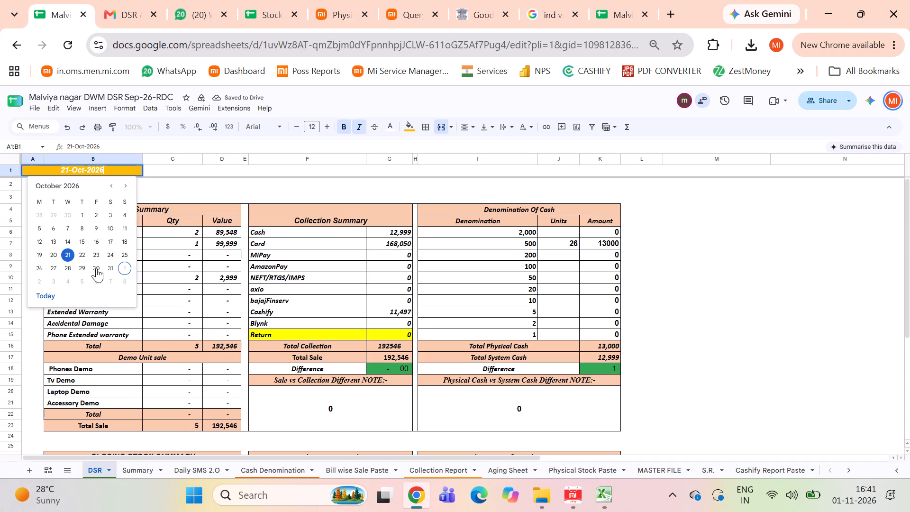
{"action": "left_click", "coordinate": [81, 257]}
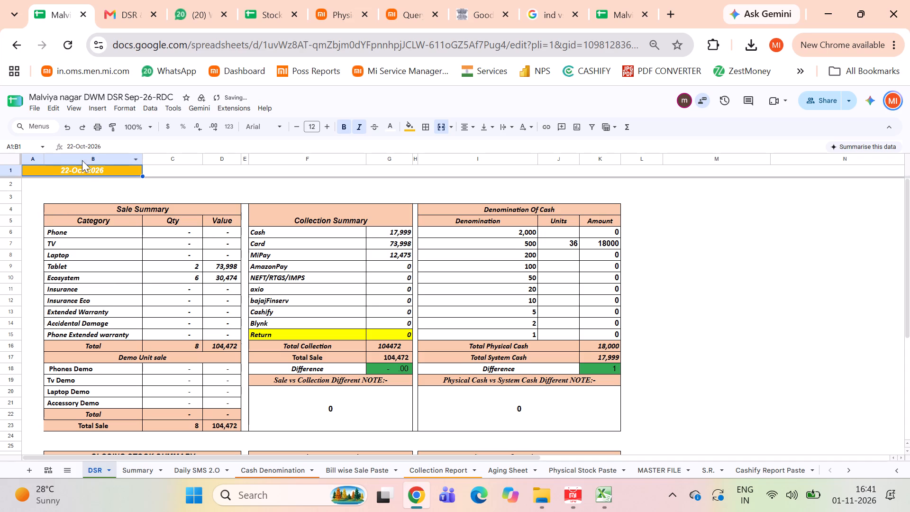
{"action": "double_click", "coordinate": [82, 168]}
{"action": "left_click", "coordinate": [99, 255]}
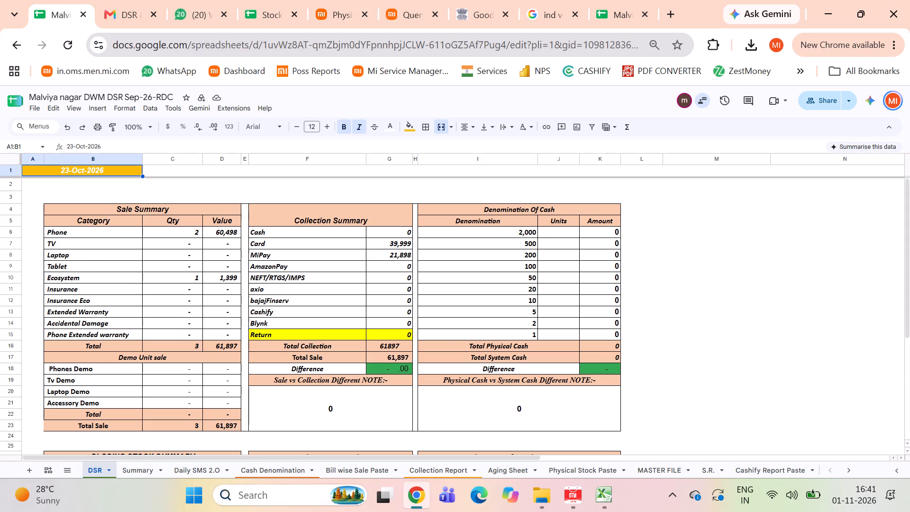
Examine the Cash Denomination sheet's cash, banking amounts and CMS slip numbers for the remaining days of October 2026.
{"action": "left_click", "coordinate": [274, 474]}
{"action": "scroll", "coordinate": [684, 406], "scroll_direction": "left", "scroll_amount": 4}
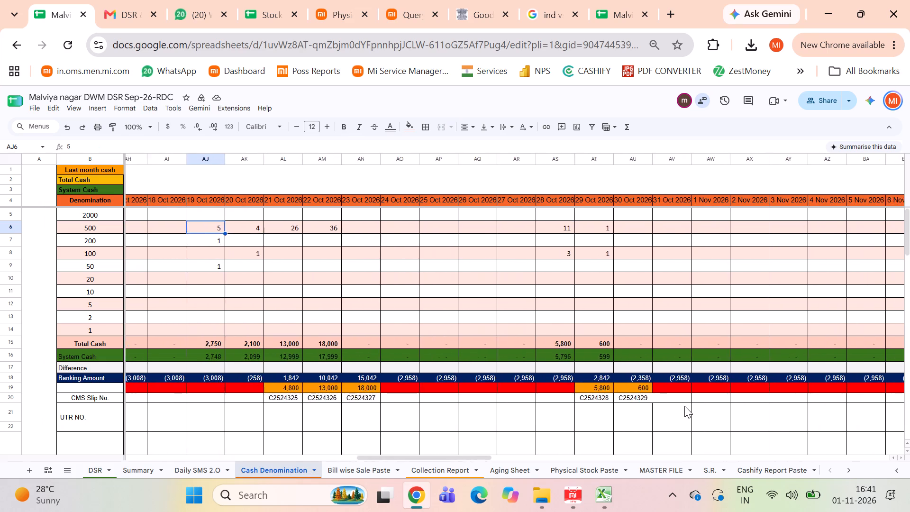
{"action": "scroll", "coordinate": [684, 406], "scroll_direction": "right", "scroll_amount": 1}
{"action": "scroll", "coordinate": [684, 406], "scroll_direction": "left", "scroll_amount": 3}
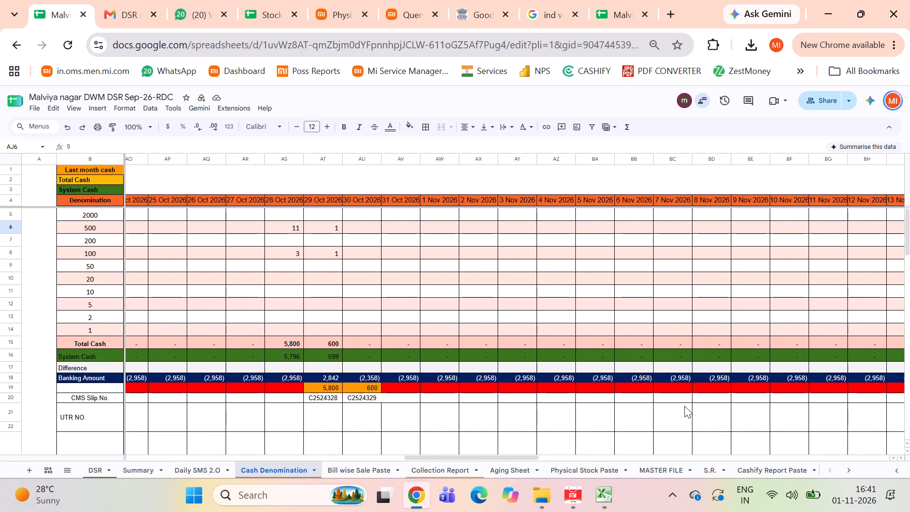
{"action": "scroll", "coordinate": [684, 406], "scroll_direction": "right", "scroll_amount": 2}
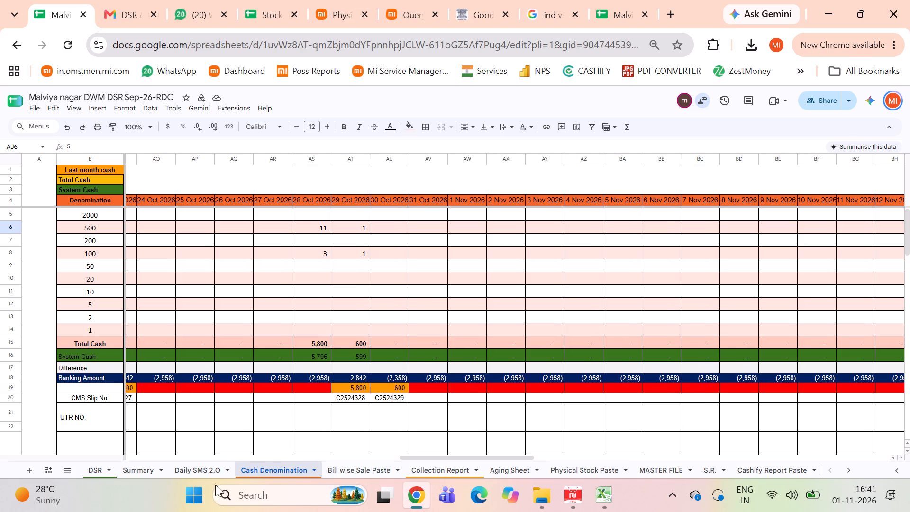
Look over the Summary sheet's column headings and daily rows from 16 September into early October 2026.
{"action": "left_click", "coordinate": [139, 470]}
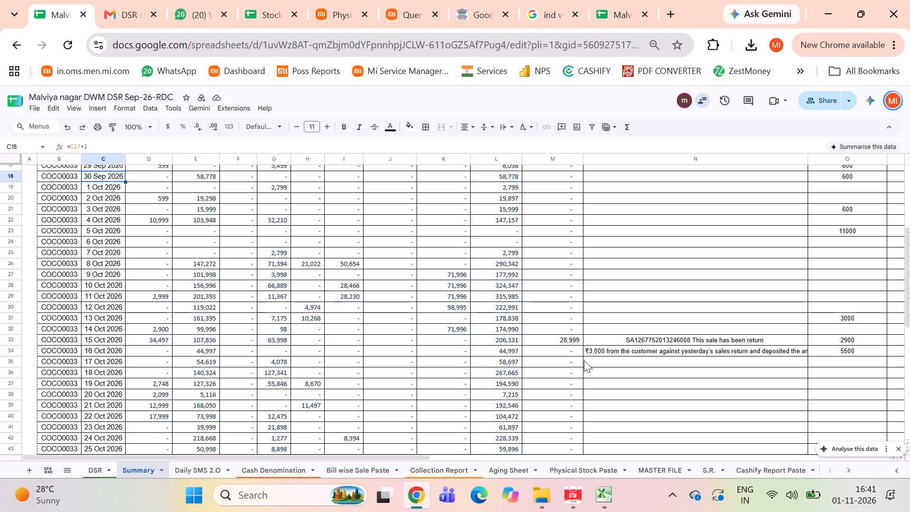
{"action": "key", "text": "Up"}
{"action": "key", "text": "Up"}
{"action": "key", "text": "Up"}
{"action": "key", "text": "Up"}
{"action": "key", "text": "Up"}
{"action": "key", "text": "Up"}
{"action": "key", "text": "Up"}
{"action": "key", "text": "Up"}
{"action": "key", "text": "Up"}
{"action": "key", "text": "Up"}
{"action": "key", "text": "Up"}
{"action": "key", "text": "Up"}
{"action": "key", "text": "Up"}
{"action": "key", "text": "Up"}
{"action": "key", "text": "Up"}
{"action": "key", "text": "Up"}
{"action": "key", "text": "Up"}
{"action": "key", "text": "Up"}
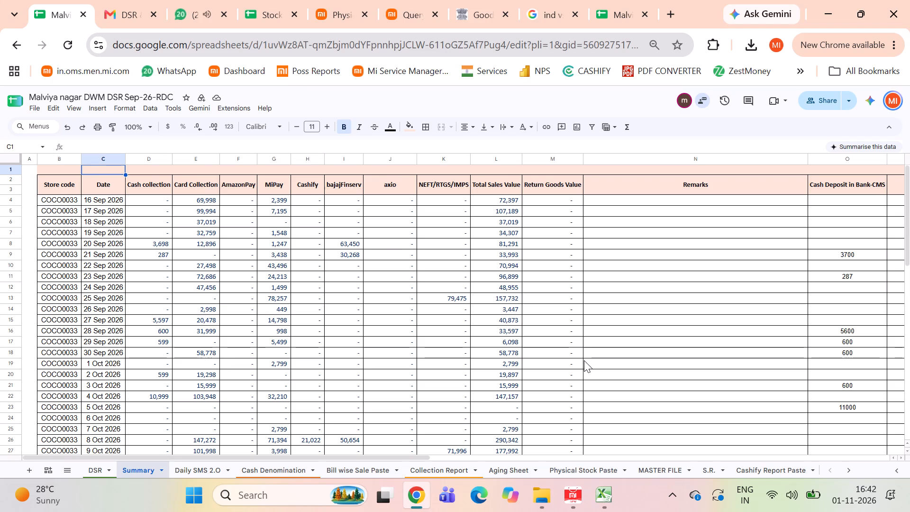
{"action": "key", "text": "Down"}
{"action": "key", "text": "Down"}
{"action": "key", "text": "Down"}
{"action": "key", "text": "Up"}
{"action": "key", "text": "Down"}
{"action": "key", "text": "Down"}
{"action": "key", "text": "Down"}
{"action": "key", "text": "Down"}
{"action": "key", "text": "Down"}
{"action": "key", "text": "Down"}
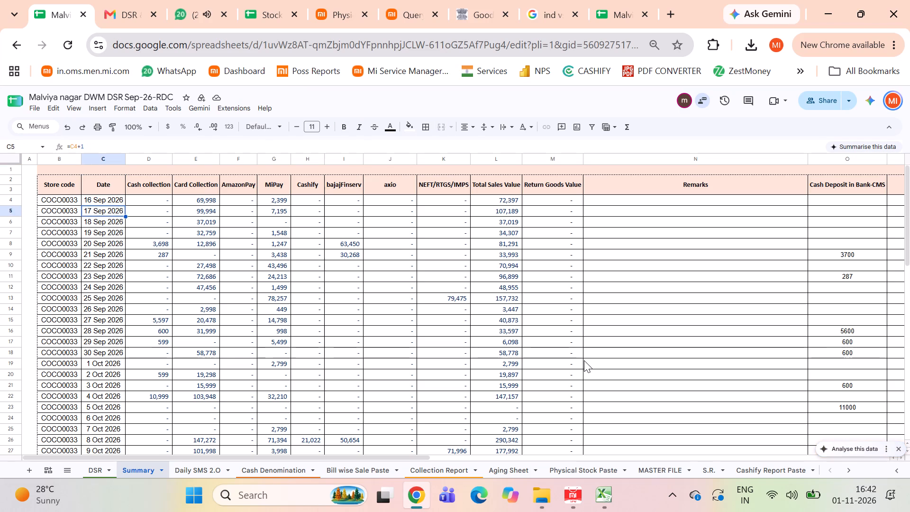
Copy the Summary sheet's October 2026 data, cells D19 to P49, from Cash collection through the bank deposit slip number column.
{"action": "left_click", "coordinate": [158, 367]}
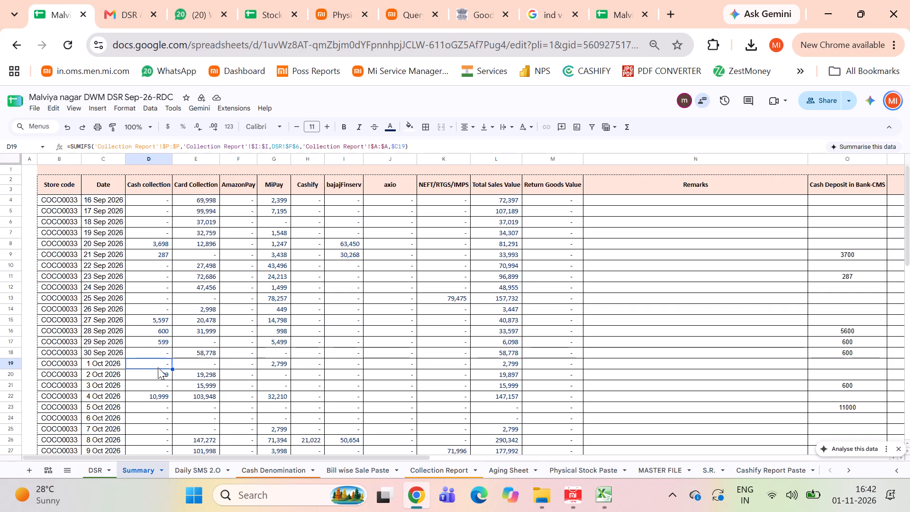
{"action": "key", "text": "shift+Right"}
{"action": "key", "text": "shift+Right"}
{"action": "key", "text": "shift+Right"}
{"action": "key", "text": "shift+Right"}
{"action": "key", "text": "shift+Right"}
{"action": "key", "text": "shift+Right"}
{"action": "key", "text": "shift+Right"}
{"action": "key", "text": "shift+Right"}
{"action": "key", "text": "shift+Right"}
{"action": "key", "text": "shift+Right"}
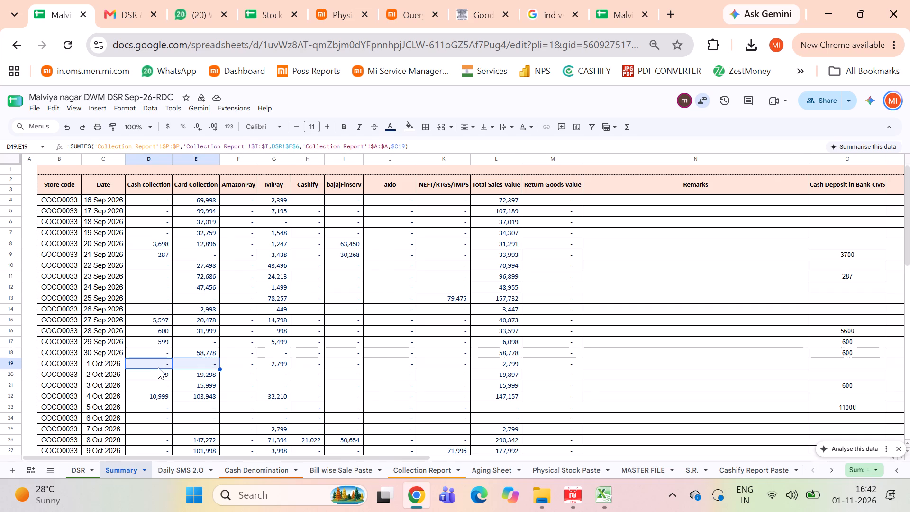
{"action": "key", "text": "shift+Right"}
{"action": "key", "text": "shift+Right"}
{"action": "key", "text": "shift+Right"}
{"action": "key", "text": "shift+Right"}
{"action": "key", "text": "shift+Left"}
{"action": "key", "text": "shift+Left"}
{"action": "key", "text": "shift+Down"}
{"action": "key", "text": "shift+Down"}
{"action": "key", "text": "shift+Down"}
{"action": "key", "text": "shift+Down"}
{"action": "key", "text": "shift+Down"}
{"action": "key", "text": "shift+Down"}
{"action": "key", "text": "shift+Down"}
{"action": "key", "text": "shift+Down"}
{"action": "key", "text": "shift+Down"}
{"action": "key", "text": "shift+Down"}
{"action": "key", "text": "shift+Down"}
{"action": "key", "text": "shift+Down"}
{"action": "key", "text": "shift+Down"}
{"action": "key", "text": "shift+Down"}
{"action": "key", "text": "shift+Down"}
{"action": "key", "text": "shift+Down"}
{"action": "key", "text": "shift+Down"}
{"action": "key", "text": "shift+Down"}
{"action": "key", "text": "shift+Down"}
{"action": "key", "text": "shift+Down"}
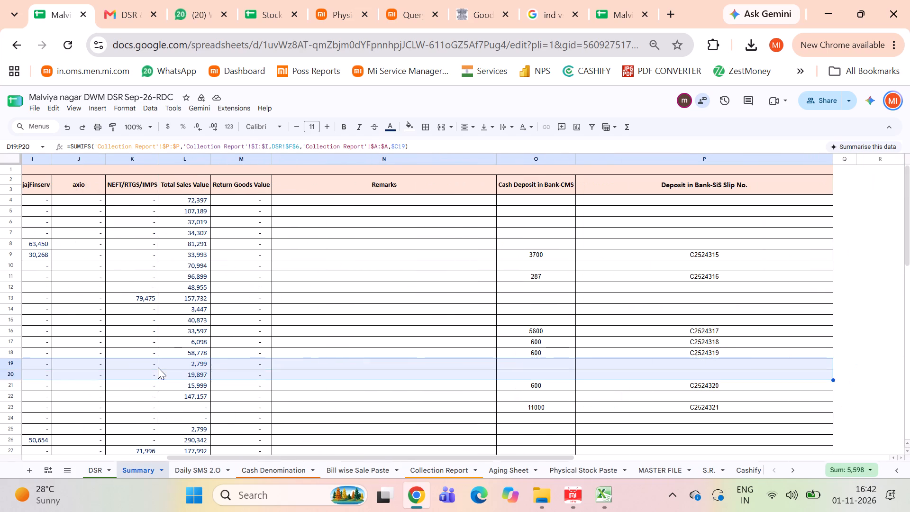
{"action": "key", "text": "shift+Down"}
{"action": "key", "text": "shift+Down"}
{"action": "key", "text": "shift+Down"}
{"action": "key", "text": "shift+Down"}
{"action": "key", "text": "shift+Down"}
{"action": "key", "text": "shift+Down"}
{"action": "key", "text": "shift+Down"}
{"action": "key", "text": "shift+Down"}
{"action": "key", "text": "shift+Down"}
{"action": "key", "text": "shift+Down"}
{"action": "key", "text": "shift+Down"}
{"action": "key", "text": "shift+Down"}
{"action": "key", "text": "shift+Down"}
{"action": "key", "text": "shift+Down"}
{"action": "key", "text": "shift+Down"}
{"action": "key", "text": "shift+Down"}
{"action": "key", "text": "shift+Down"}
{"action": "key", "text": "shift+Down"}
{"action": "key", "text": "shift+Down"}
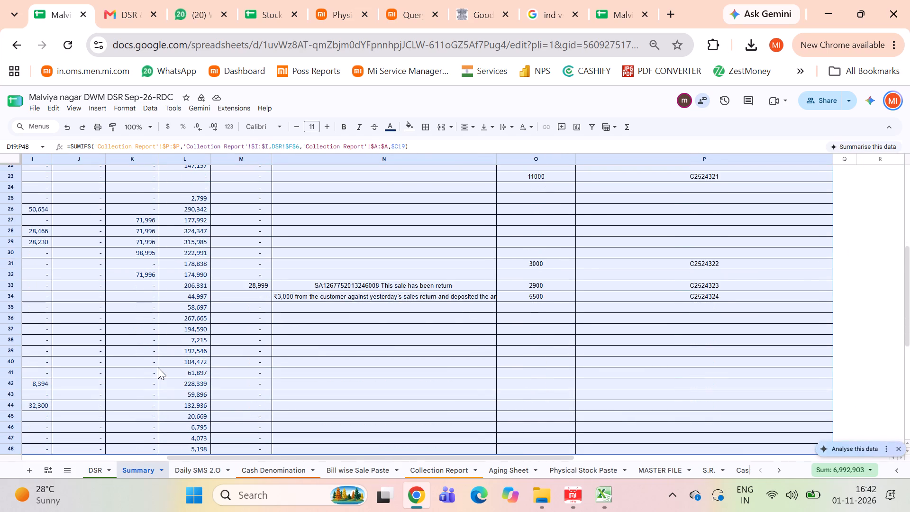
{"action": "key", "text": "shift+Down"}
{"action": "key", "text": "shift+Down"}
{"action": "key", "text": "shift+Down"}
{"action": "key", "text": "shift+Down"}
{"action": "key", "text": "shift+Down"}
{"action": "key", "text": "shift+Down"}
{"action": "key", "text": "shift+Down"}
{"action": "key", "text": "shift+Down"}
{"action": "key", "text": "shift+Down"}
{"action": "key", "text": "shift+Down"}
{"action": "key", "text": "shift+Down"}
{"action": "key", "text": "shift+Down"}
{"action": "key", "text": "shift+Down"}
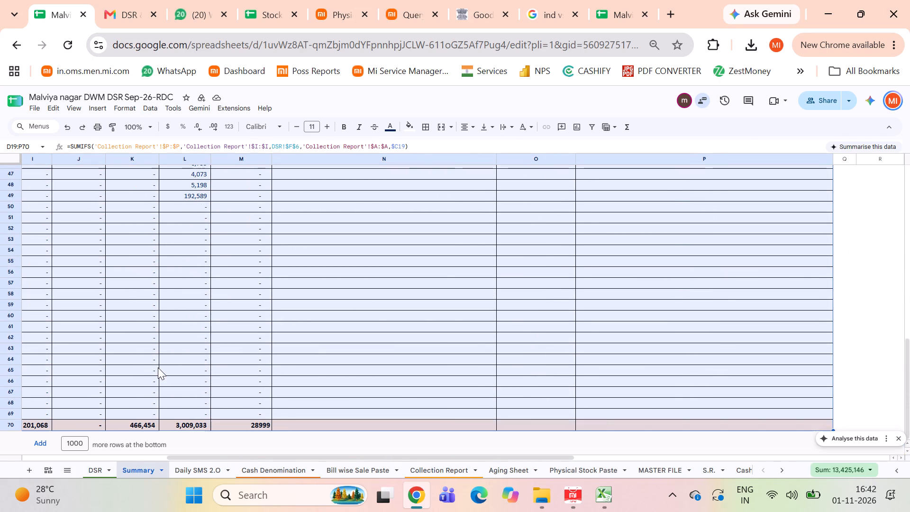
{"action": "key", "text": "shift+Up"}
{"action": "key", "text": "shift+Up"}
{"action": "key", "text": "shift+Up"}
{"action": "key", "text": "shift+Up"}
{"action": "key", "text": "shift+Up"}
{"action": "key", "text": "shift+Up"}
{"action": "key", "text": "shift+Up"}
{"action": "key", "text": "shift+Up"}
{"action": "key", "text": "shift+Up"}
{"action": "key", "text": "shift+Up"}
{"action": "key", "text": "shift+Up"}
{"action": "key", "text": "shift+Up"}
{"action": "key", "text": "shift+Up"}
{"action": "key", "text": "shift+Up"}
{"action": "key", "text": "shift+Up"}
{"action": "key", "text": "shift+Up"}
{"action": "key", "text": "shift+Up"}
{"action": "key", "text": "shift+Up"}
{"action": "key", "text": "shift+Up"}
{"action": "key", "text": "shift+Up"}
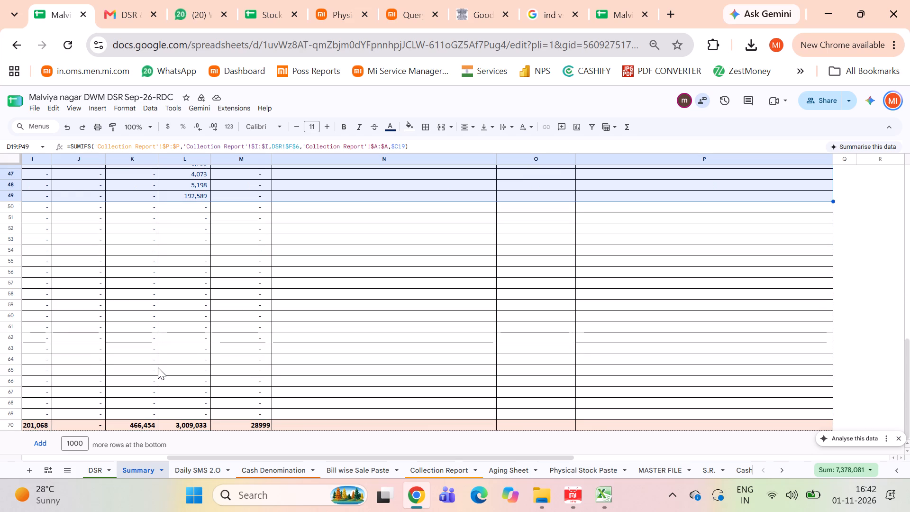
{"action": "key", "text": "ctrl+c"}
{"action": "scroll", "coordinate": [334, 297], "scroll_direction": "right", "scroll_amount": 5}
{"action": "scroll", "coordinate": [334, 297], "scroll_direction": "up", "scroll_amount": 1}
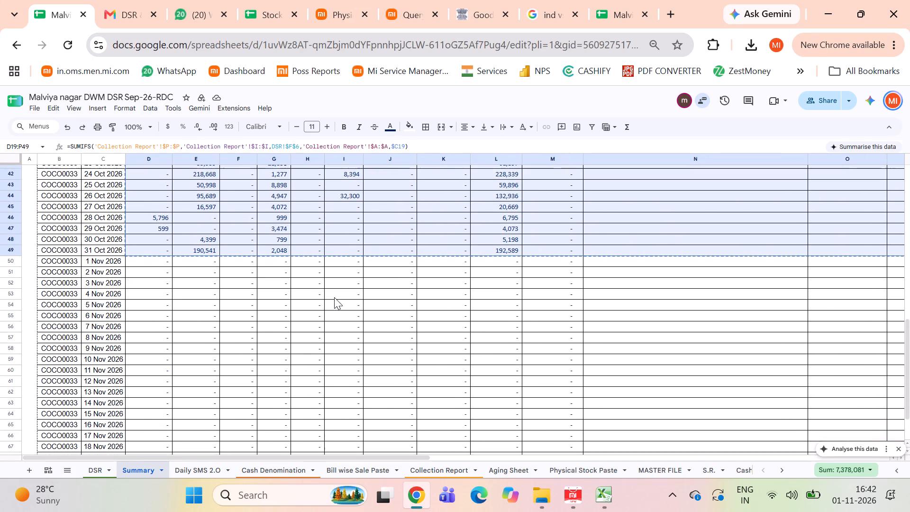
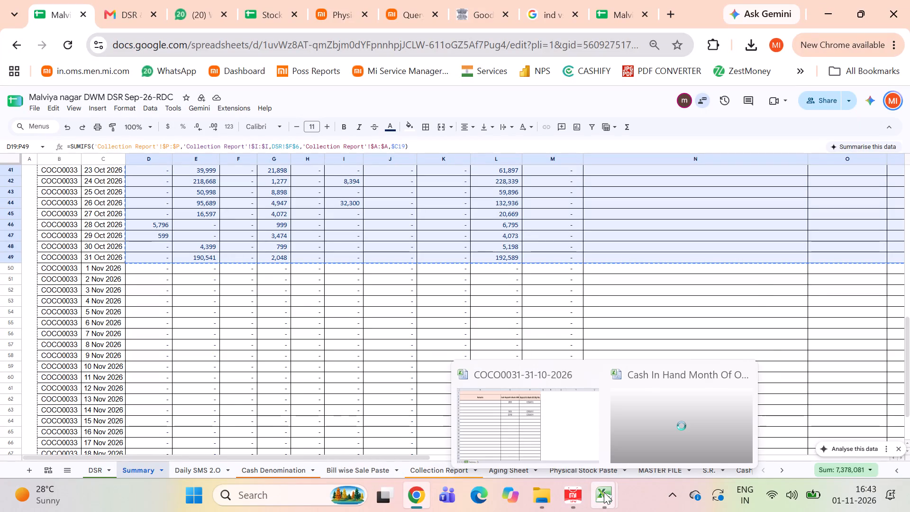
{"action": "left_click", "coordinate": [528, 419]}
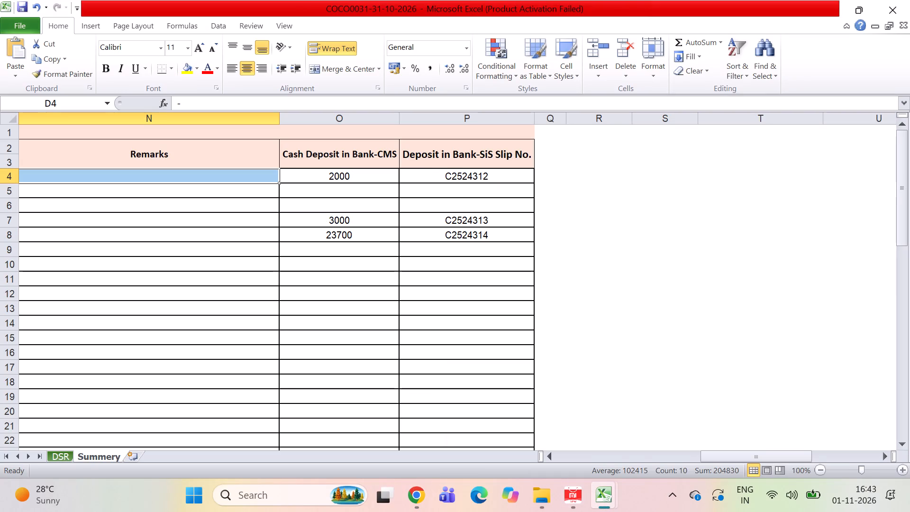
{"action": "left_click", "coordinate": [337, 303]}
{"action": "key", "text": "ctrl+Left"}
{"action": "key", "text": "ctrl+Left"}
{"action": "key", "text": "ctrl+Left"}
{"action": "key", "text": "Right"}
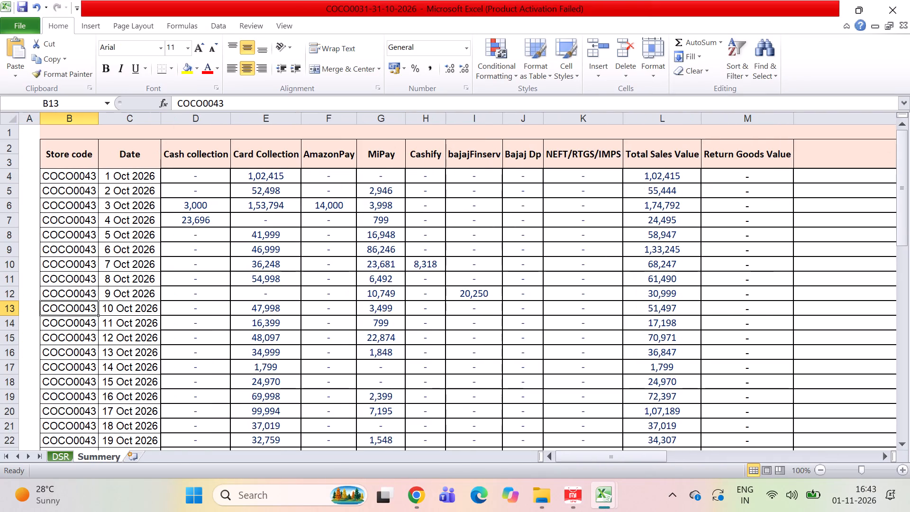
{"action": "key", "text": "Up"}
{"action": "key", "text": "Up"}
{"action": "key", "text": "Up"}
{"action": "key", "text": "Up"}
{"action": "key", "text": "Up"}
{"action": "key", "text": "Up"}
{"action": "key", "text": "Up"}
{"action": "key", "text": "Right"}
{"action": "key", "text": "Right"}
{"action": "key", "text": "Up"}
{"action": "key", "text": "Up"}
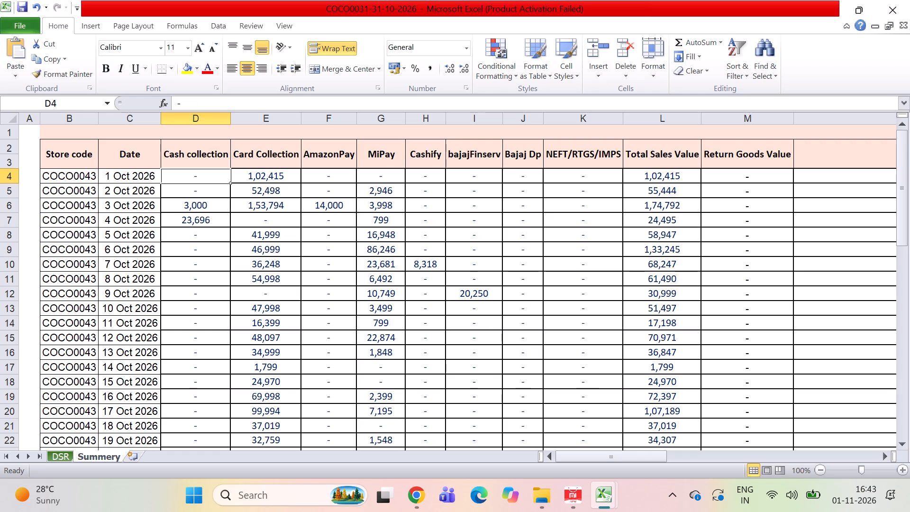
{"action": "key", "text": "ctrl+v"}
Check the pasted daily collection figures on the Summery sheet from 1 October down to 31 October and the Total Value row.
{"action": "key", "text": "Down"}
{"action": "key", "text": "Down"}
{"action": "key", "text": "Down"}
{"action": "key", "text": "Down"}
{"action": "key", "text": "Down"}
{"action": "key", "text": "Down"}
{"action": "key", "text": "Down"}
{"action": "key", "text": "Down"}
{"action": "key", "text": "Down"}
{"action": "key", "text": "Down"}
{"action": "key", "text": "Down"}
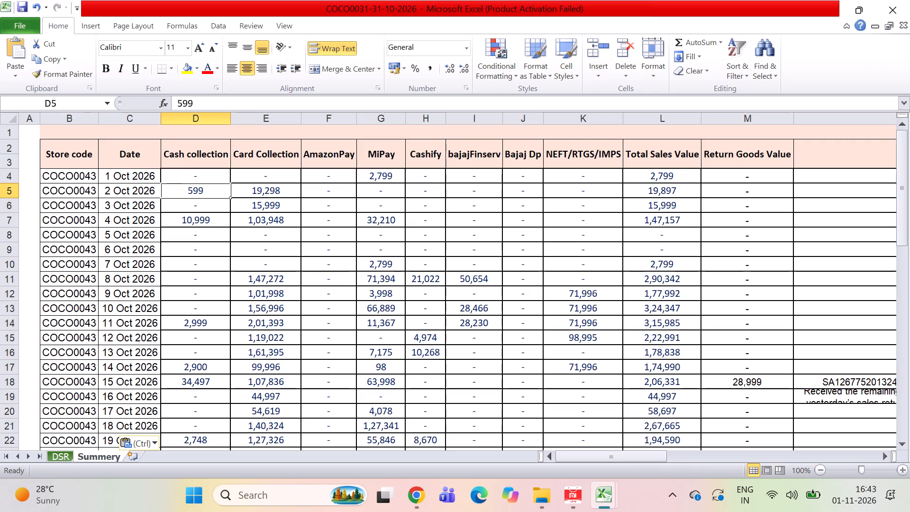
{"action": "key", "text": "Down"}
{"action": "key", "text": "Down"}
{"action": "key", "text": "Down"}
{"action": "key", "text": "Down"}
{"action": "key", "text": "Down"}
{"action": "key", "text": "Down"}
{"action": "key", "text": "Down"}
{"action": "key", "text": "Down"}
{"action": "key", "text": "Down"}
{"action": "key", "text": "Down"}
{"action": "key", "text": "Down"}
{"action": "key", "text": "Down"}
{"action": "key", "text": "Down"}
{"action": "key", "text": "Down"}
{"action": "key", "text": "Down"}
{"action": "key", "text": "Down"}
{"action": "key", "text": "Down"}
{"action": "key", "text": "Down"}
{"action": "key", "text": "Down"}
{"action": "key", "text": "Down"}
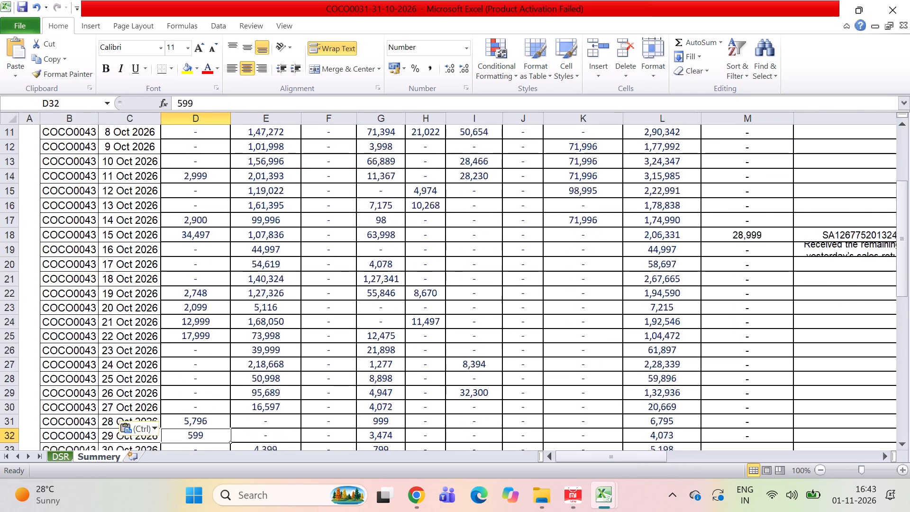
{"action": "key", "text": "Down"}
{"action": "key", "text": "Up"}
{"action": "key", "text": "Up"}
{"action": "key", "text": "Up"}
{"action": "key", "text": "Down"}
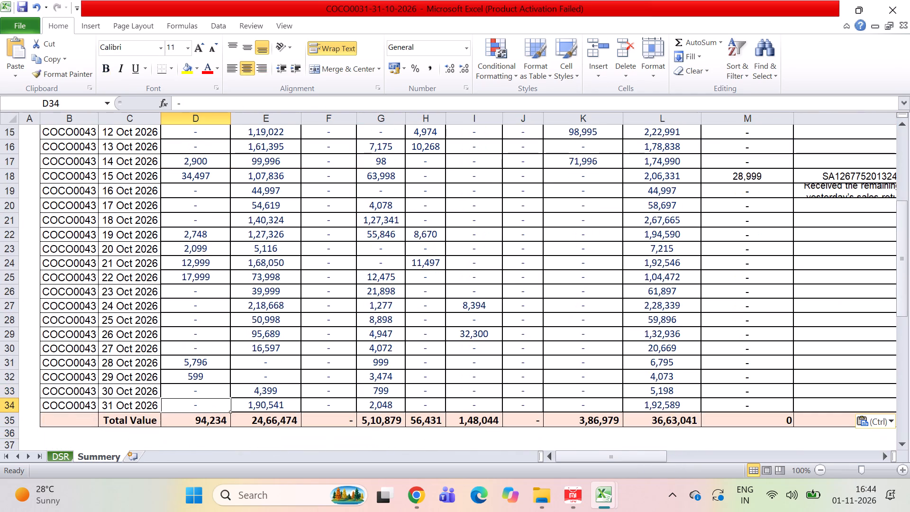
Examine the pasted data across the Summery sheet's remaining columns, through total sales, return goods, remarks, bank deposits and slip numbers.
{"action": "key", "text": "Right"}
{"action": "key", "text": "Right"}
{"action": "key", "text": "Right"}
{"action": "key", "text": "Right"}
{"action": "key", "text": "Right"}
{"action": "key", "text": "Right"}
{"action": "key", "text": "Right"}
{"action": "key", "text": "Right"}
{"action": "key", "text": "Right"}
{"action": "key", "text": "Right"}
{"action": "key", "text": "Right"}
{"action": "key", "text": "Right"}
{"action": "key", "text": "Right"}
{"action": "key", "text": "Right"}
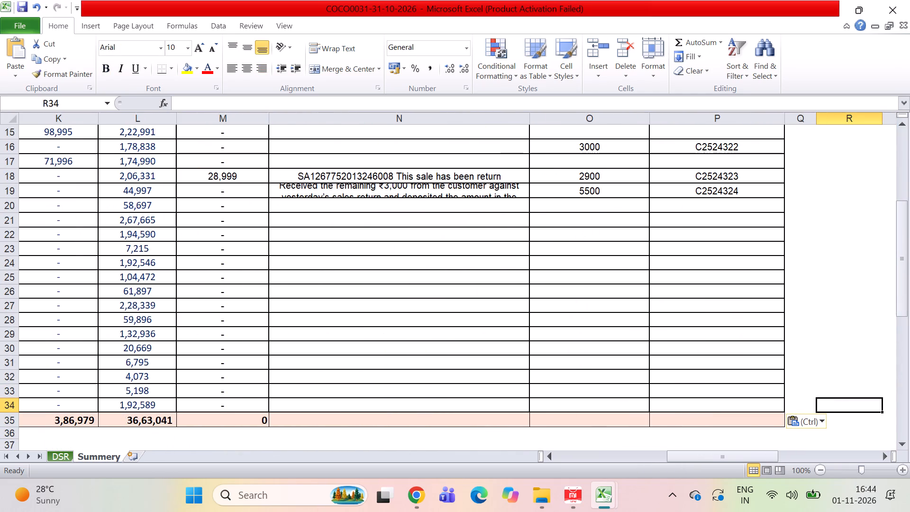
{"action": "key", "text": "Left"}
{"action": "key", "text": "Left"}
{"action": "key", "text": "Left"}
{"action": "key", "text": "Left"}
{"action": "key", "text": "Left"}
{"action": "key", "text": "Left"}
{"action": "key", "text": "Left"}
{"action": "key", "text": "Left"}
{"action": "key", "text": "Left"}
{"action": "key", "text": "Left"}
{"action": "key", "text": "Right"}
{"action": "key", "text": "Right"}
{"action": "key", "text": "Right"}
{"action": "key", "text": "Right"}
{"action": "key", "text": "Right"}
{"action": "key", "text": "Right"}
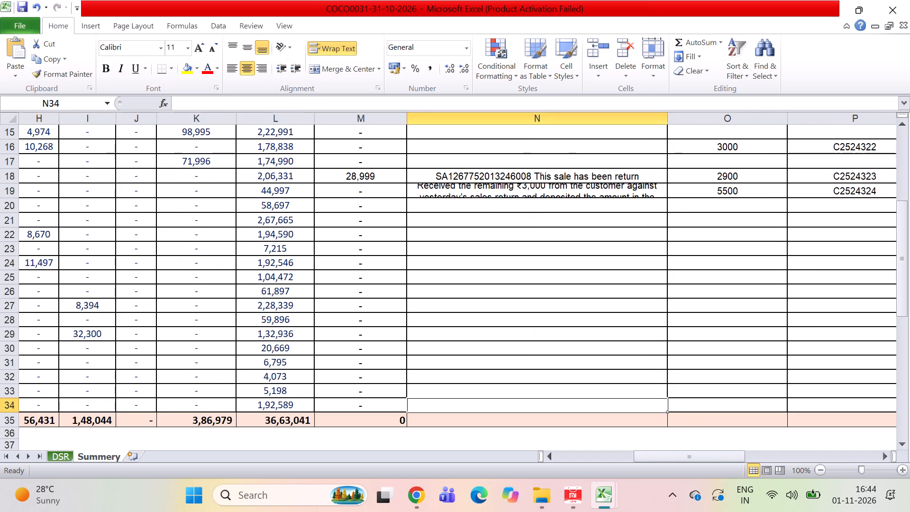
{"action": "key", "text": "Right"}
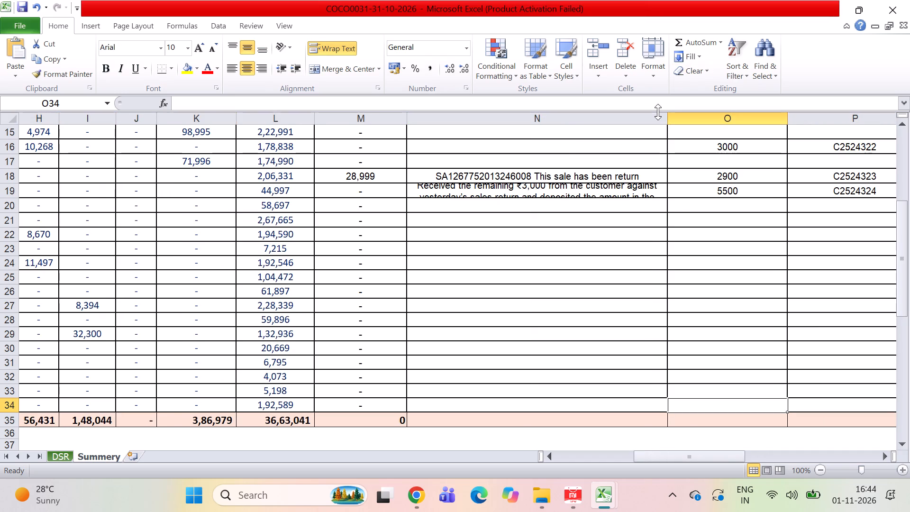
{"action": "left_click", "coordinate": [63, 457]}
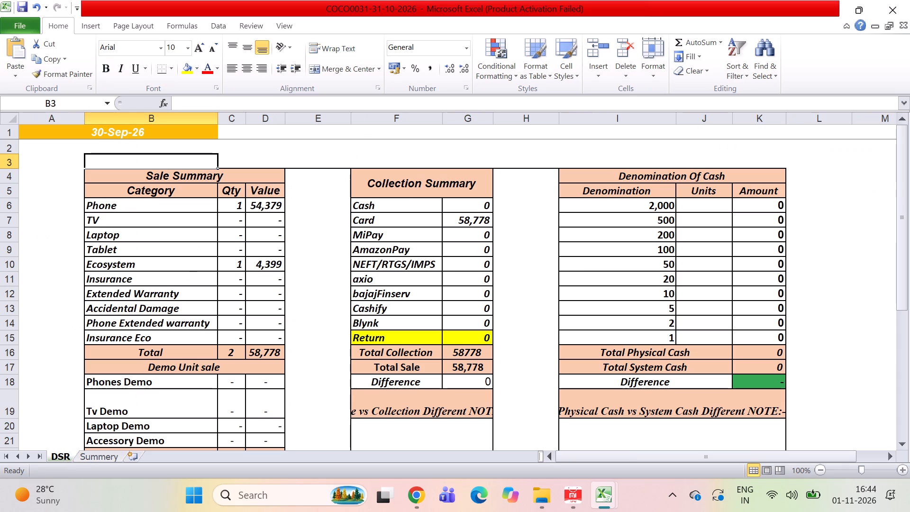
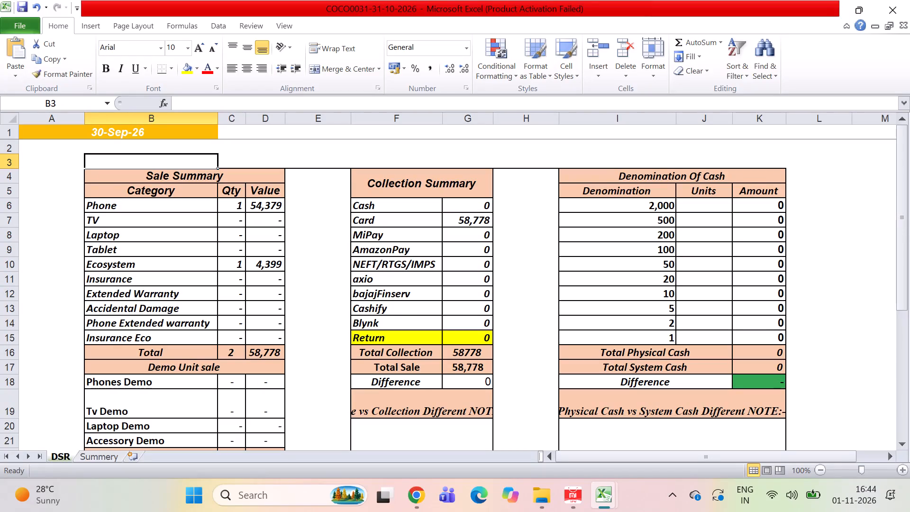
Delete all cells of the DSR sheet to remove the old 30-Sep-26 report.
{"action": "left_click", "coordinate": [12, 120]}
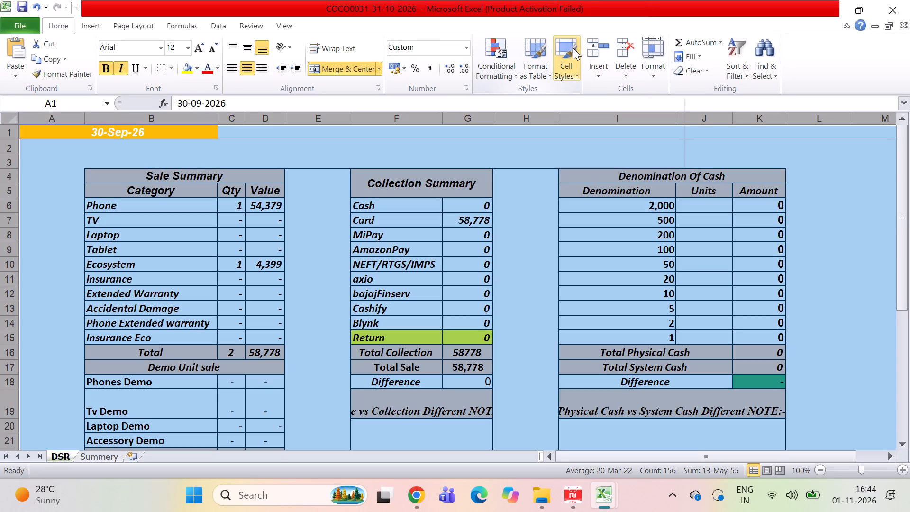
{"action": "left_click", "coordinate": [618, 56]}
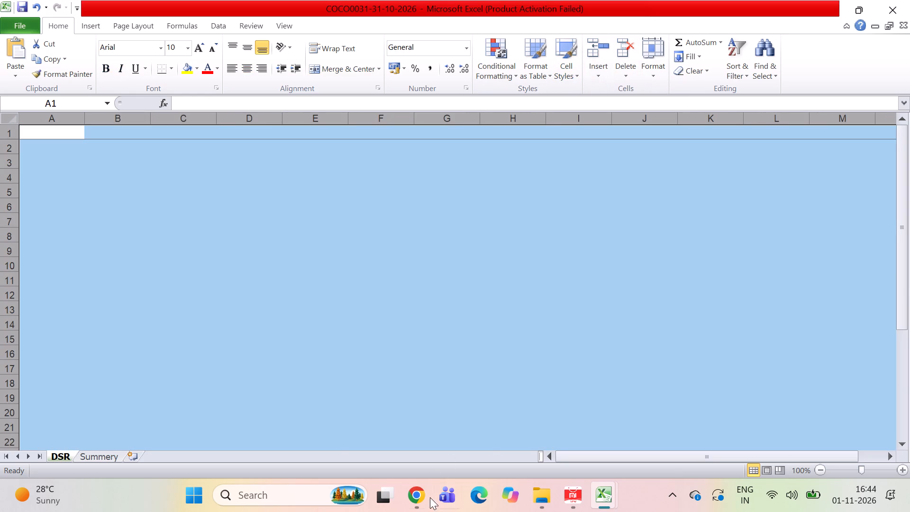
Switch to the Malviya nagar DWM DSR Google Sheet in Chrome and set its DSR sheet's report date to 31-Oct-2026.
{"action": "left_click", "coordinate": [415, 502]}
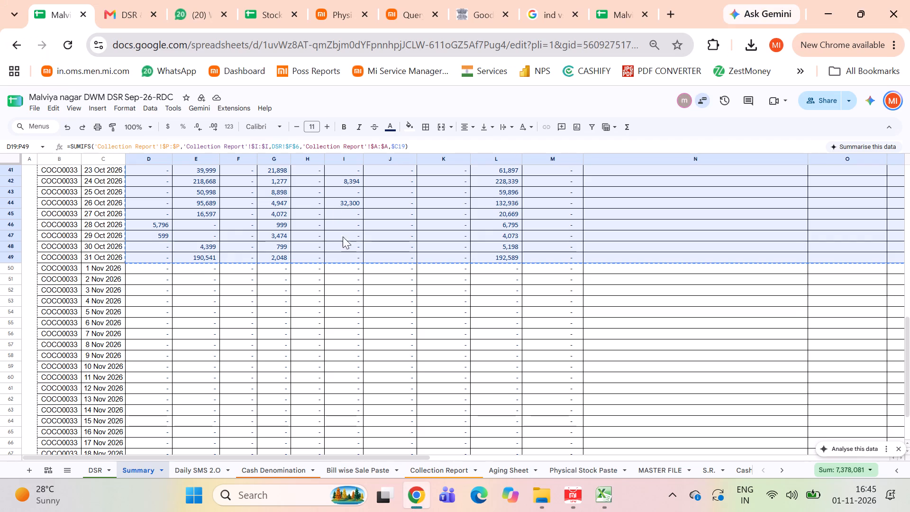
{"action": "scroll", "coordinate": [360, 255], "scroll_direction": "up", "scroll_amount": 1}
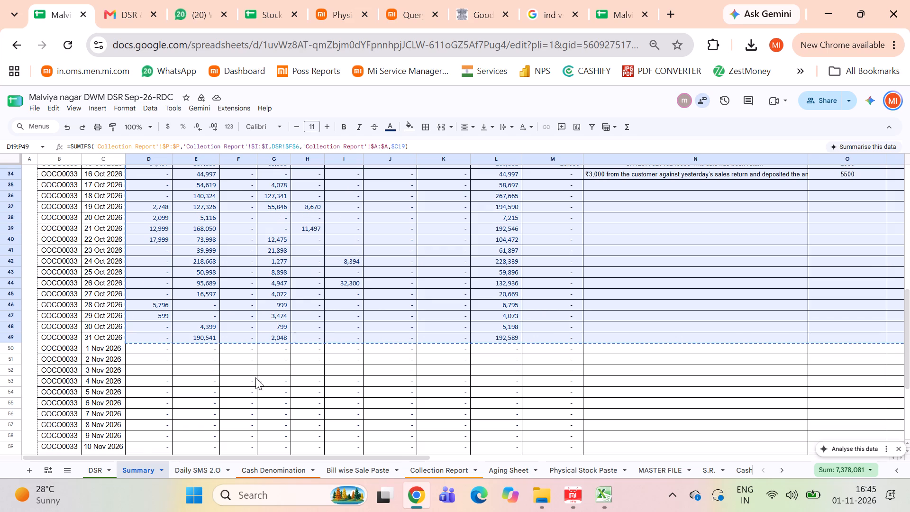
{"action": "left_click", "coordinate": [100, 464]}
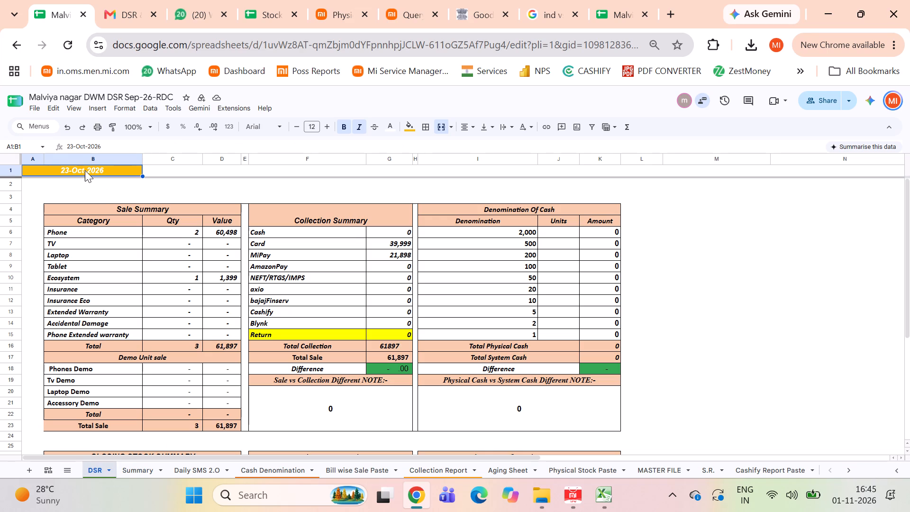
{"action": "double_click", "coordinate": [83, 170]}
{"action": "left_click", "coordinate": [107, 268]}
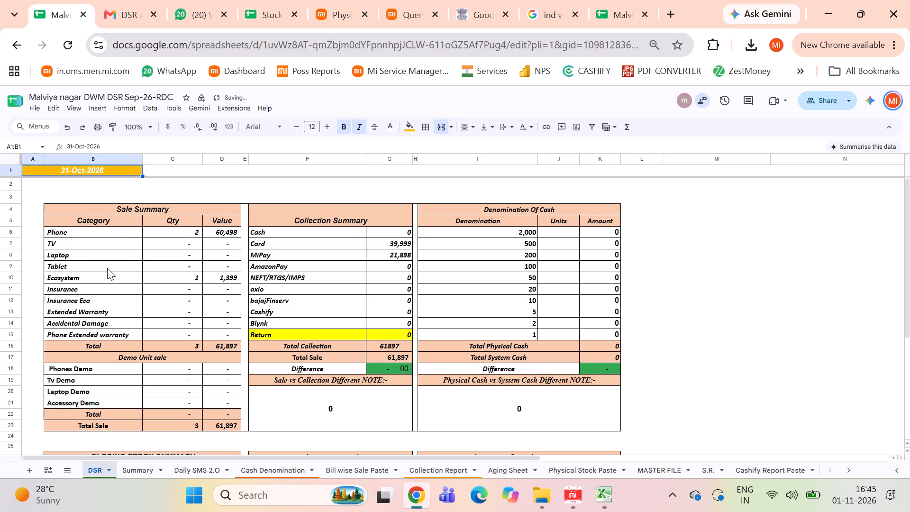
Copy the whole 31-Oct-2026 DSR report, range A1:K33, through the closing stock and cash deposit tables.
{"action": "key", "text": "shift+Right"}
{"action": "key", "text": "shift+Right"}
{"action": "key", "text": "shift+Right"}
{"action": "key", "text": "shift+Right"}
{"action": "key", "text": "shift+Right"}
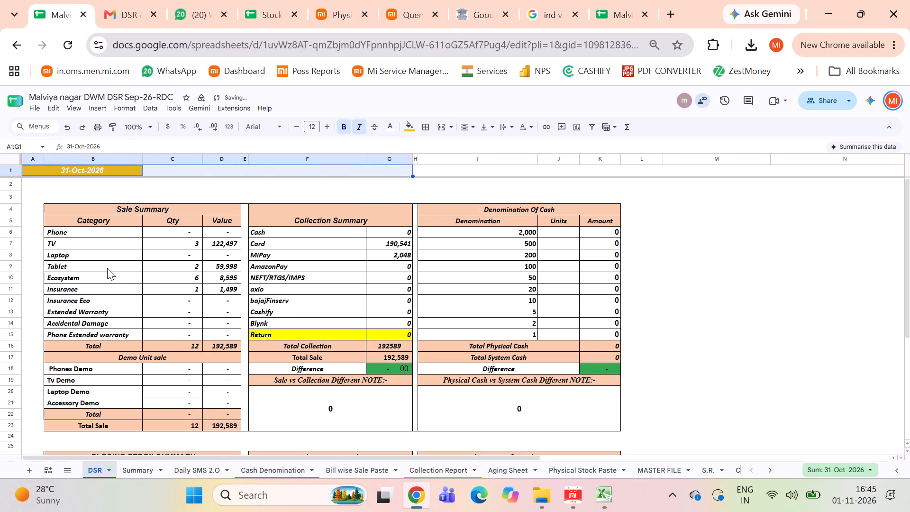
{"action": "key", "text": "shift+Right"}
{"action": "key", "text": "shift+Right"}
{"action": "key", "text": "shift+Right"}
{"action": "key", "text": "shift+Right"}
{"action": "key", "text": "shift+Down"}
{"action": "key", "text": "shift+Down"}
{"action": "key", "text": "shift+Down"}
{"action": "key", "text": "shift+Down"}
{"action": "key", "text": "shift+Down"}
{"action": "key", "text": "shift+Down"}
{"action": "key", "text": "shift+Down"}
{"action": "key", "text": "shift+Down"}
{"action": "key", "text": "shift+Down"}
{"action": "key", "text": "shift+Down"}
{"action": "key", "text": "shift+Down"}
{"action": "key", "text": "shift+Down"}
{"action": "key", "text": "shift+Down"}
{"action": "key", "text": "shift+Down"}
{"action": "key", "text": "shift+Down"}
{"action": "key", "text": "shift+Down"}
{"action": "key", "text": "shift+Down"}
{"action": "key", "text": "shift+Down"}
{"action": "key", "text": "shift+Down"}
{"action": "key", "text": "shift+Down"}
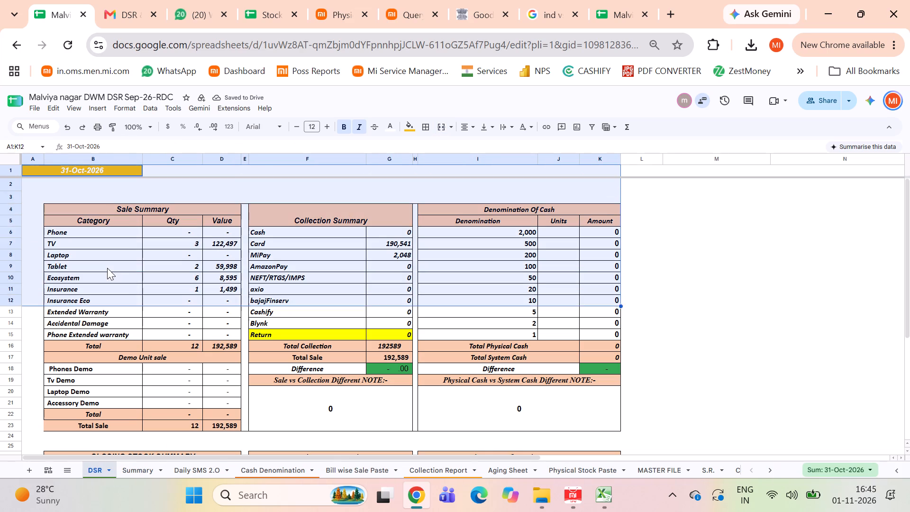
{"action": "key", "text": "shift+Up"}
{"action": "key", "text": "shift+Up"}
{"action": "key", "text": "shift+Up"}
{"action": "key", "text": "shift+Up"}
{"action": "key", "text": "shift+Up"}
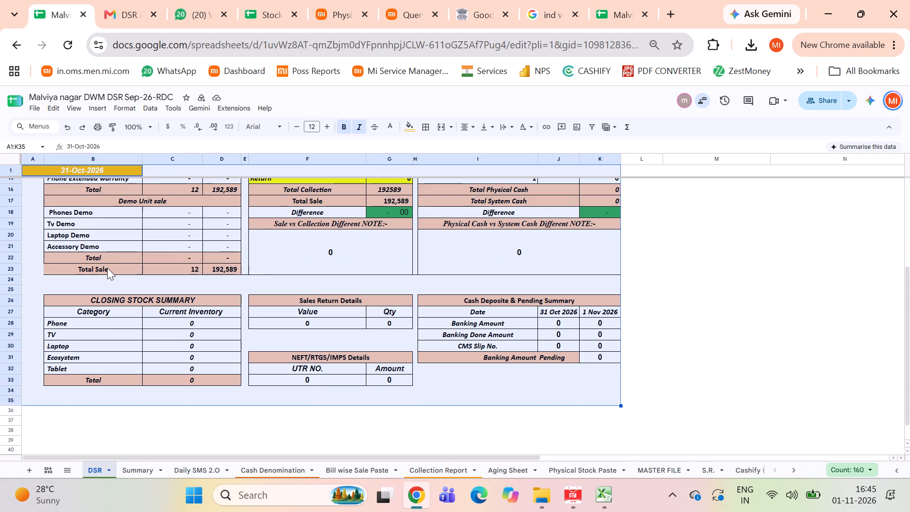
{"action": "key", "text": "shift+Up"}
{"action": "key", "text": "shift+Up"}
{"action": "key", "text": "ctrl+c"}
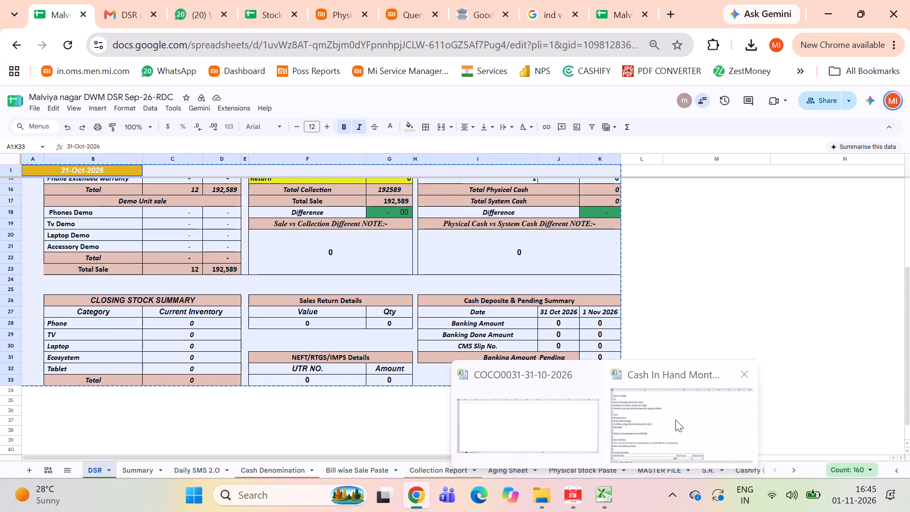
{"action": "left_click", "coordinate": [515, 428]}
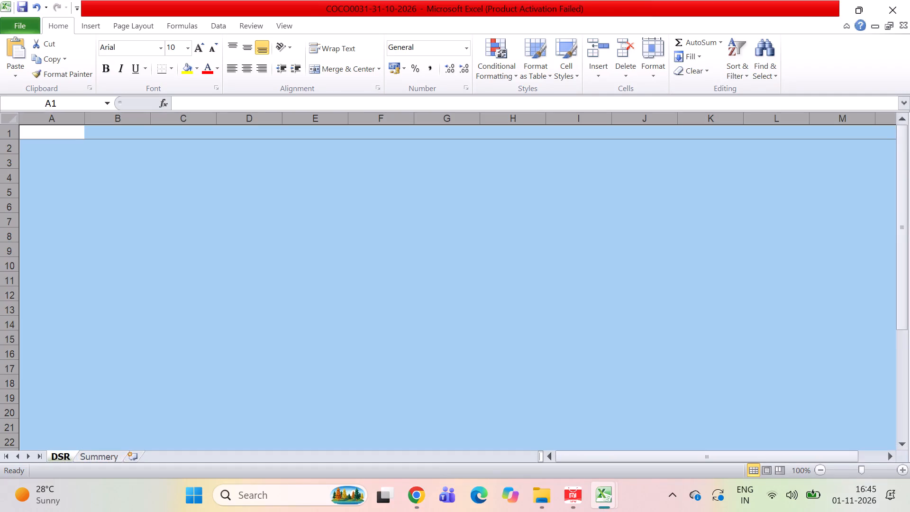
{"action": "left_click", "coordinate": [36, 134]}
{"action": "key", "text": "ctrl+v"}
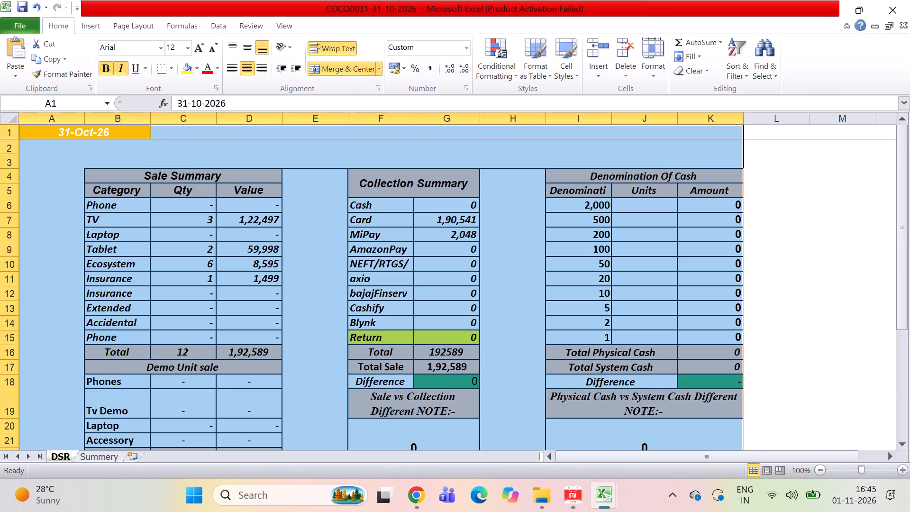
Turn off text wrapping for the pasted report, auto-fit all DSR column widths, and save the workbook.
{"action": "left_click", "coordinate": [320, 47]}
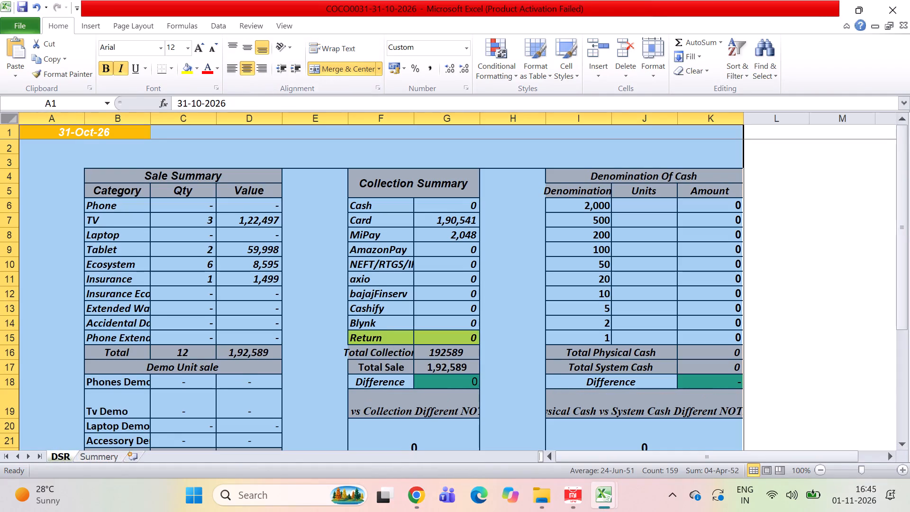
{"action": "left_click_drag", "start_coordinate": [10, 121], "coordinate": [86, 119]}
{"action": "double_click", "coordinate": [86, 119]}
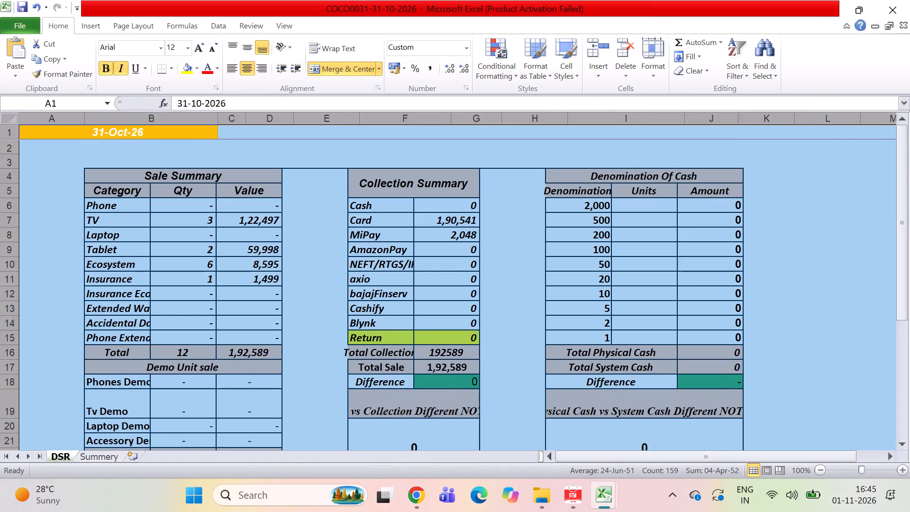
{"action": "left_click", "coordinate": [208, 144]}
{"action": "key", "text": "ctrl+s"}
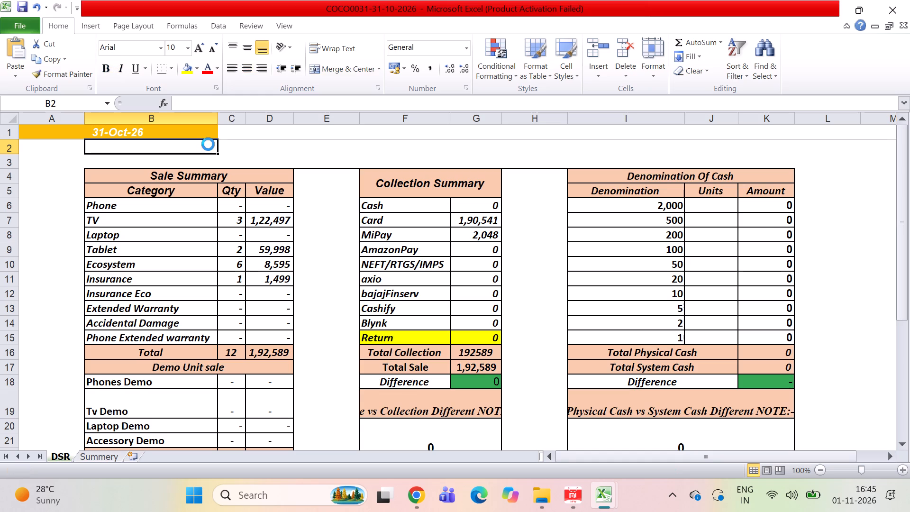
Open the Summery sheet at its first October rows and save the workbook.
{"action": "left_click", "coordinate": [104, 451]}
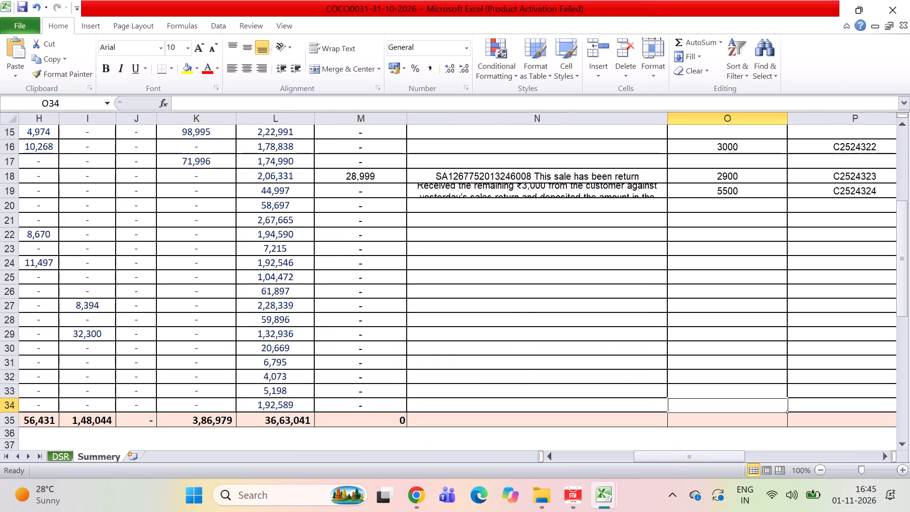
{"action": "scroll", "coordinate": [488, 353], "scroll_direction": "right", "scroll_amount": 12}
{"action": "scroll", "coordinate": [488, 353], "scroll_direction": "up", "scroll_amount": 3}
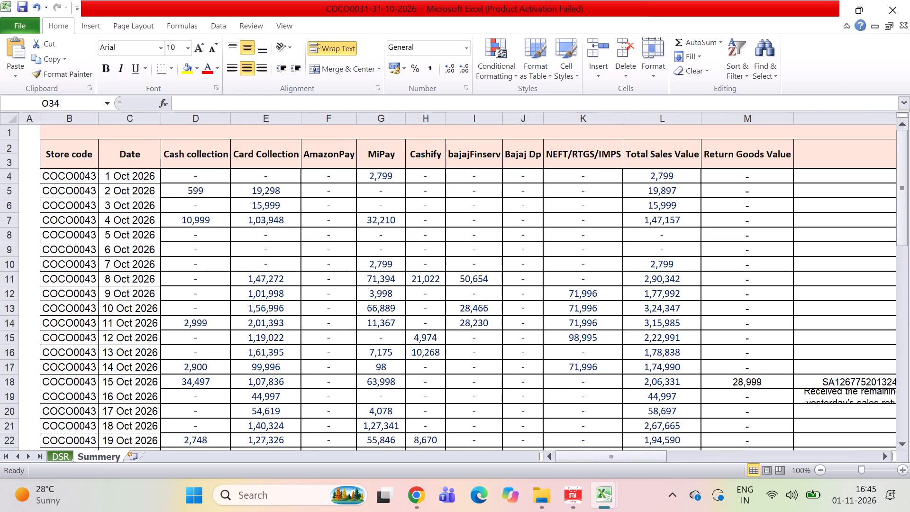
{"action": "key", "text": "ctrl+s"}
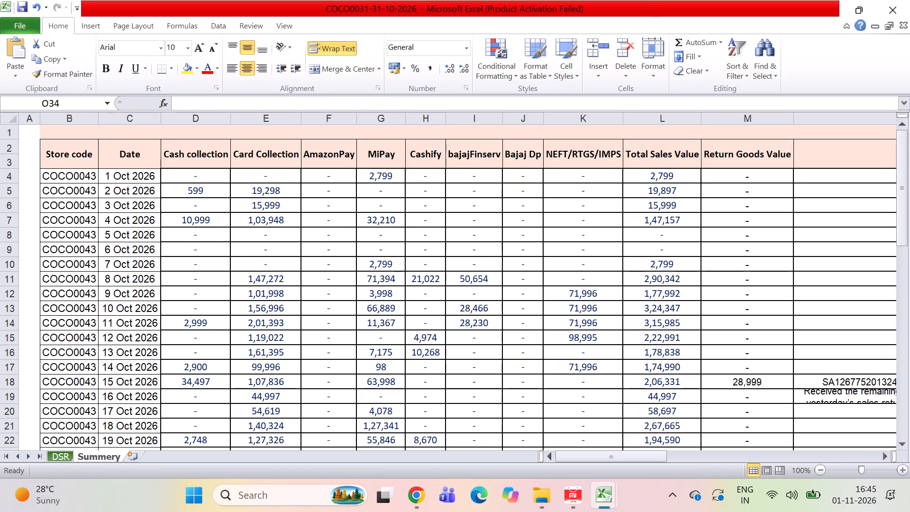
Recheck the DSR and Summery sheets, examining the Summery sheet's Remarks column around the mid-October entries.
{"action": "left_click", "coordinate": [98, 454]}
{"action": "left_click", "coordinate": [66, 456]}
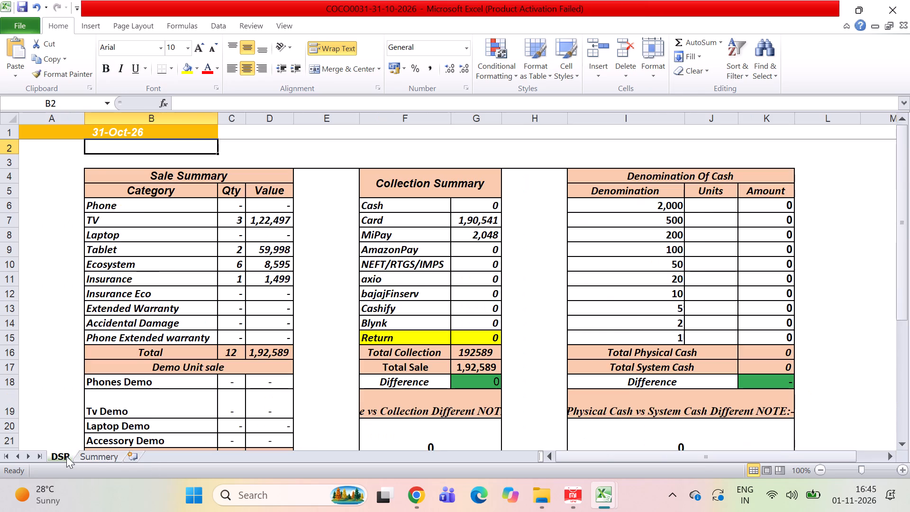
{"action": "left_click", "coordinate": [95, 457]}
{"action": "scroll", "coordinate": [621, 304], "scroll_direction": "left", "scroll_amount": 3}
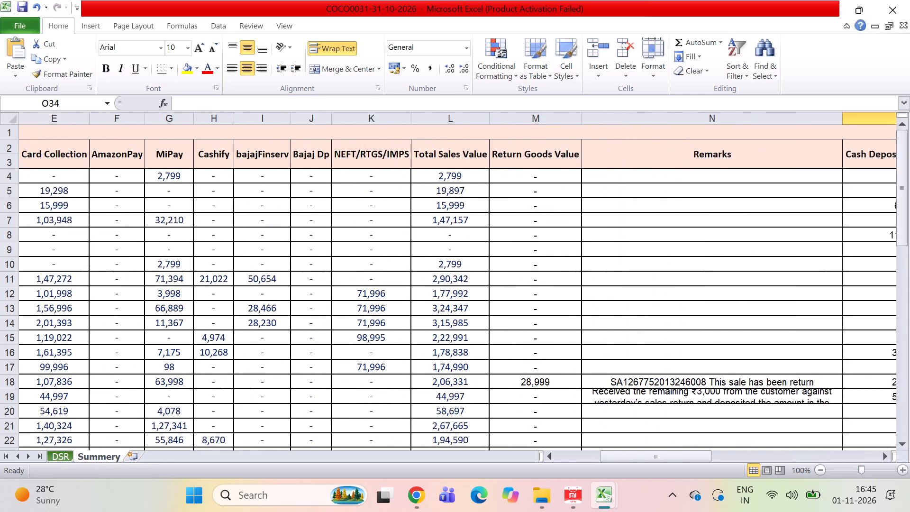
{"action": "scroll", "coordinate": [621, 304], "scroll_direction": "down", "scroll_amount": 6}
{"action": "scroll", "coordinate": [621, 304], "scroll_direction": "up", "scroll_amount": 6}
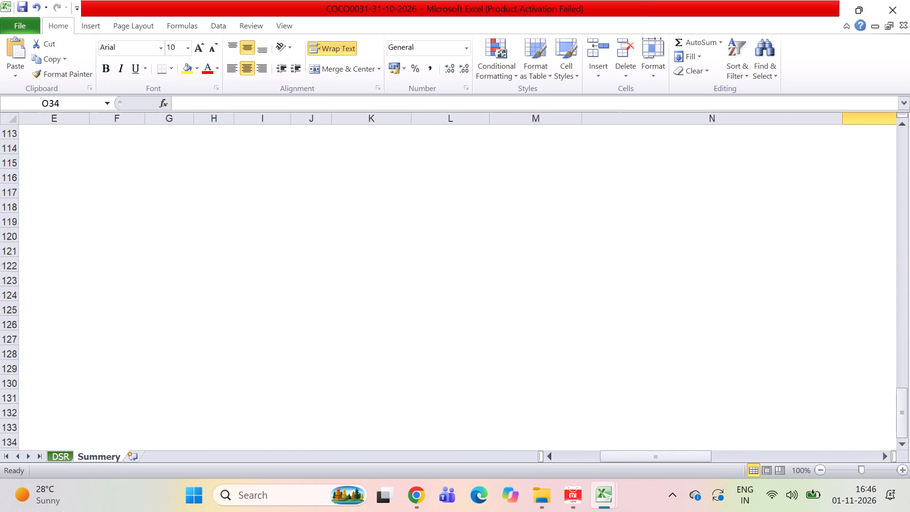
{"action": "scroll", "coordinate": [621, 304], "scroll_direction": "up", "scroll_amount": 1}
{"action": "right_click", "coordinate": [621, 304]}
{"action": "key", "text": "ctrl+Up"}
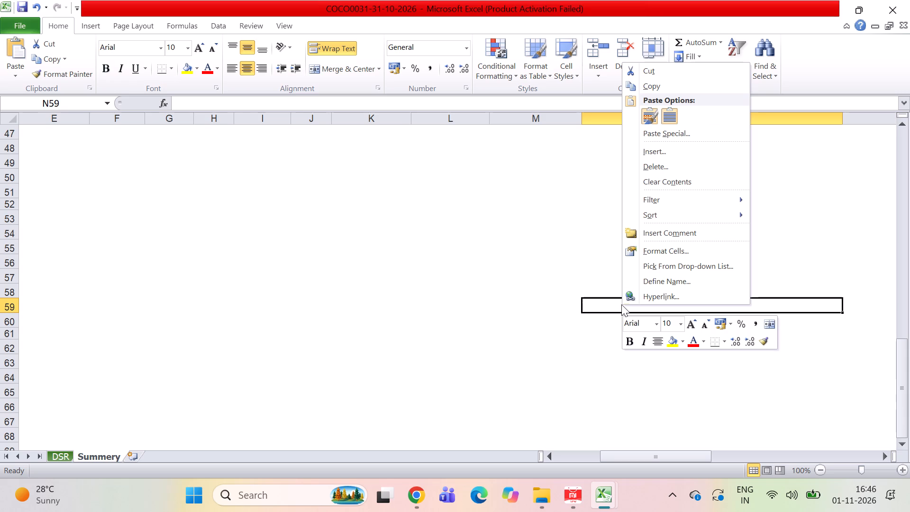
{"action": "key", "text": "Up"}
{"action": "left_click", "coordinate": [581, 305]}
{"action": "key", "text": "ctrl+Up"}
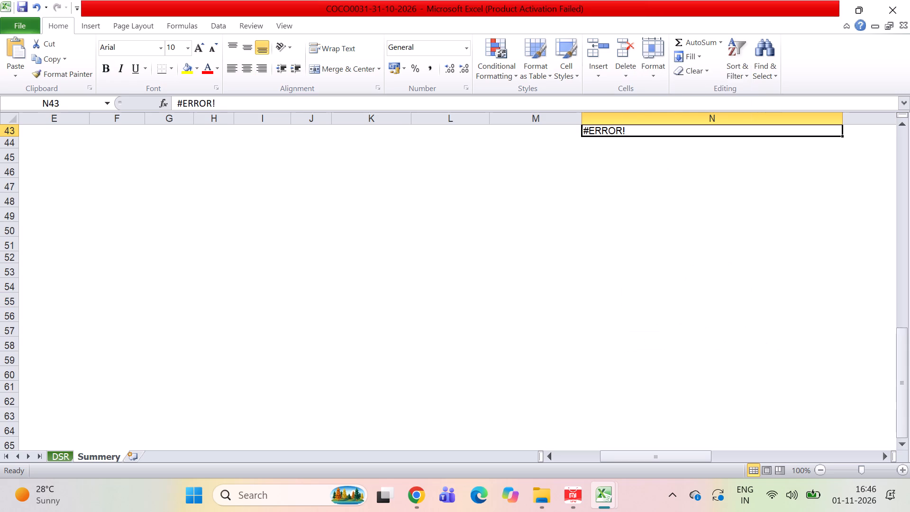
{"action": "key", "text": "Up"}
{"action": "key", "text": "Up"}
{"action": "key", "text": "Up"}
{"action": "key", "text": "Up"}
{"action": "key", "text": "Up"}
{"action": "key", "text": "Up"}
{"action": "key", "text": "Up"}
{"action": "key", "text": "Up"}
{"action": "key", "text": "Up"}
{"action": "key", "text": "Up"}
{"action": "key", "text": "Up"}
{"action": "key", "text": "Up"}
{"action": "key", "text": "Up"}
{"action": "key", "text": "Up"}
{"action": "key", "text": "Up"}
{"action": "key", "text": "Up"}
{"action": "key", "text": "Up"}
{"action": "key", "text": "Up"}
{"action": "key", "text": "Up"}
{"action": "key", "text": "Up"}
{"action": "key", "text": "Down"}
{"action": "key", "text": "Down"}
{"action": "key", "text": "Down"}
{"action": "key", "text": "Down"}
{"action": "key", "text": "Down"}
{"action": "key", "text": "Down"}
{"action": "key", "text": "Down"}
{"action": "key", "text": "Down"}
{"action": "key", "text": "Down"}
{"action": "key", "text": "Down"}
{"action": "key", "text": "Down"}
{"action": "key", "text": "Down"}
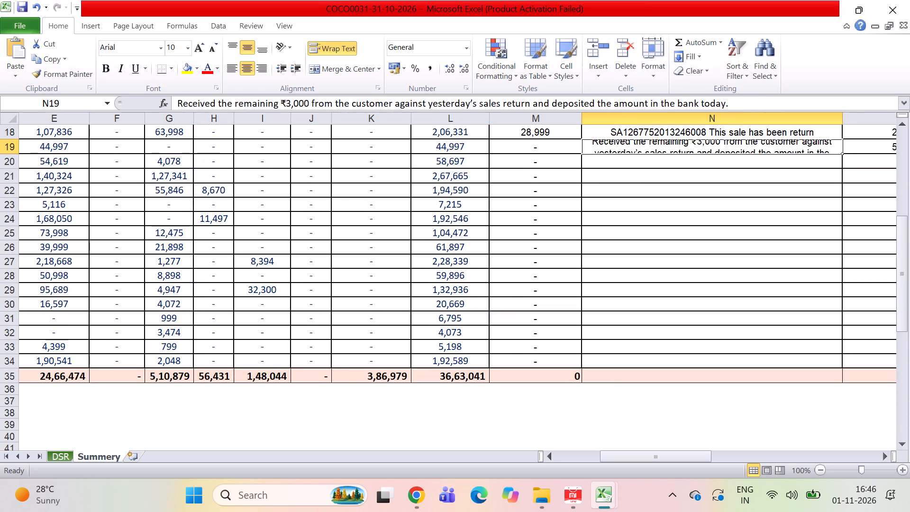
Examine the Summery sheet's cash deposit and slip number columns, and go back along the 12 October row to the Cashify value.
{"action": "key", "text": "Right"}
{"action": "key", "text": "Right"}
{"action": "key", "text": "Right"}
{"action": "key", "text": "Right"}
{"action": "key", "text": "Left"}
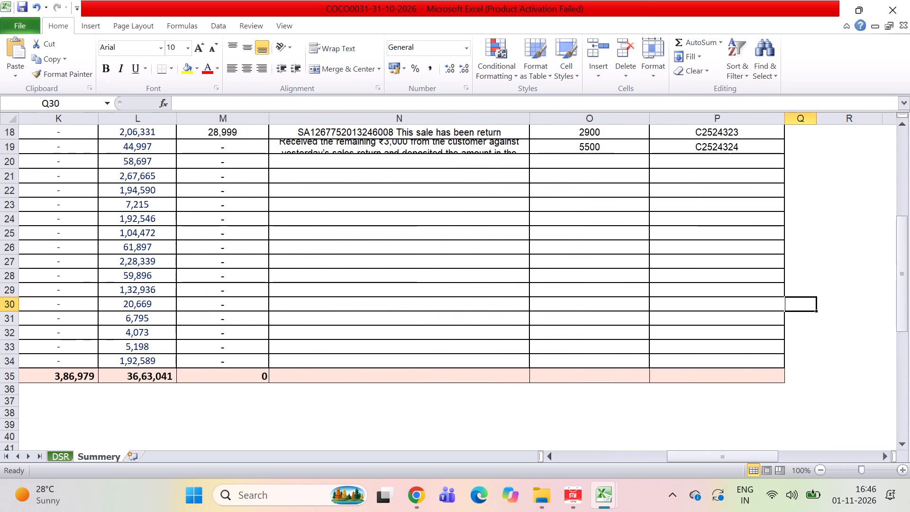
{"action": "key", "text": "Left"}
{"action": "key", "text": "Up"}
{"action": "key", "text": "Up"}
{"action": "key", "text": "Up"}
{"action": "key", "text": "Up"}
{"action": "key", "text": "Up"}
{"action": "key", "text": "Up"}
{"action": "key", "text": "Up"}
{"action": "key", "text": "Up"}
{"action": "key", "text": "Up"}
{"action": "key", "text": "Up"}
{"action": "key", "text": "Up"}
{"action": "key", "text": "Up"}
{"action": "key", "text": "Up"}
{"action": "key", "text": "Up"}
{"action": "key", "text": "Up"}
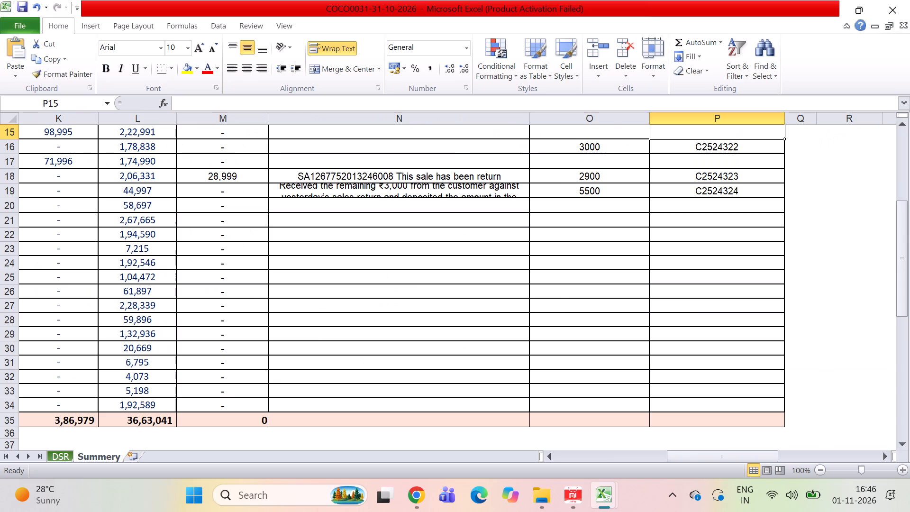
{"action": "key", "text": "Left"}
{"action": "key", "text": "Left"}
{"action": "key", "text": "Left"}
{"action": "key", "text": "Left"}
{"action": "key", "text": "Left"}
{"action": "key", "text": "Left"}
{"action": "key", "text": "Left"}
{"action": "key", "text": "Left"}
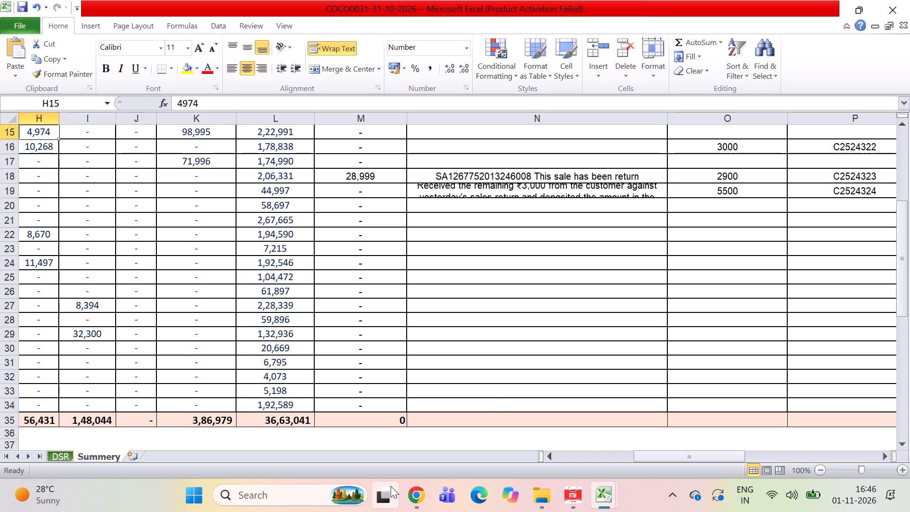
Switch to the Google Sheet in Chrome and examine its Summary sheet's October collections, remarks, deposits and slip numbers.
{"action": "left_click", "coordinate": [375, 422]}
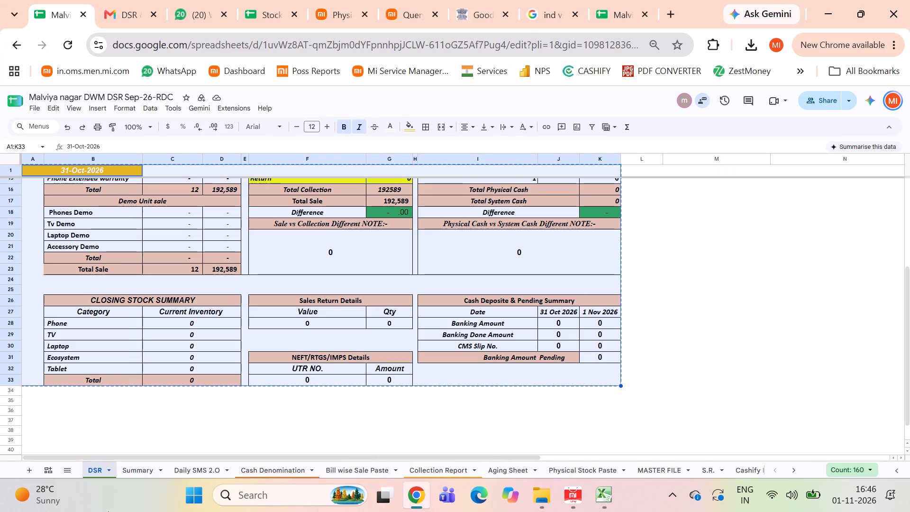
{"action": "left_click", "coordinate": [136, 466]}
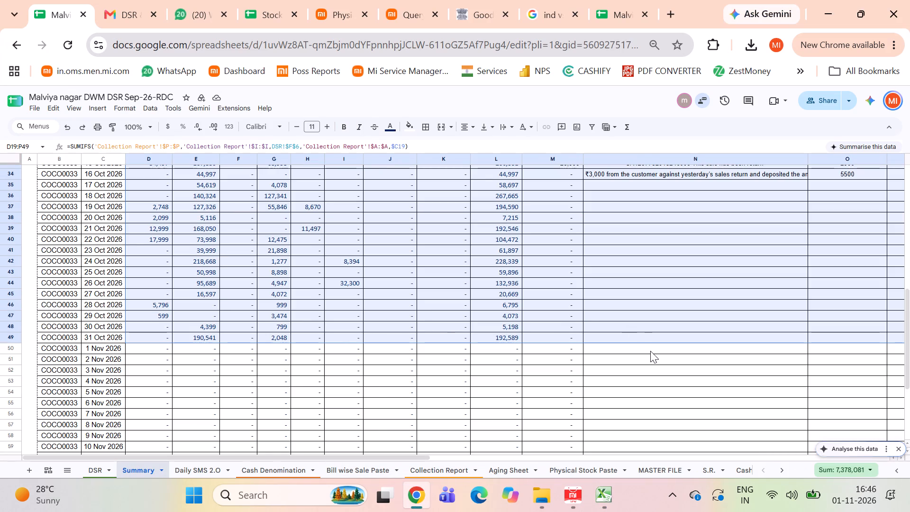
{"action": "scroll", "coordinate": [650, 351], "scroll_direction": "left", "scroll_amount": 3}
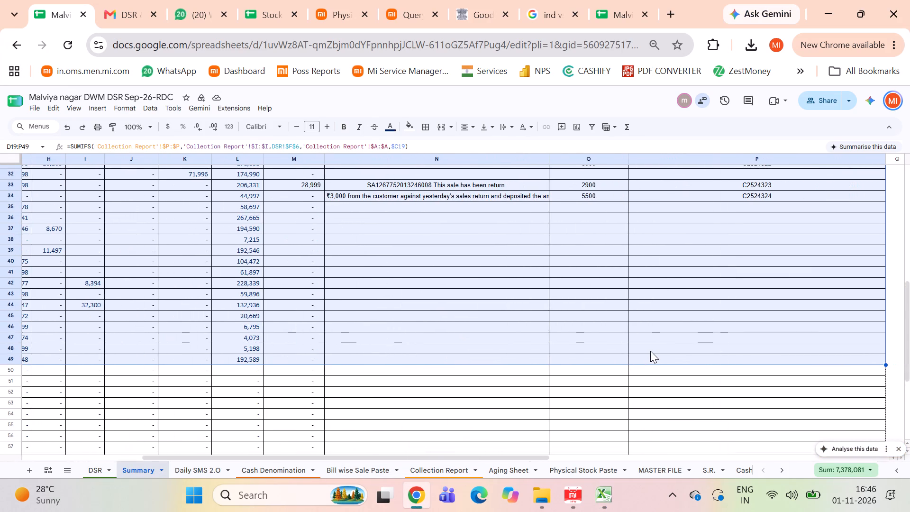
{"action": "scroll", "coordinate": [650, 351], "scroll_direction": "right", "scroll_amount": 3}
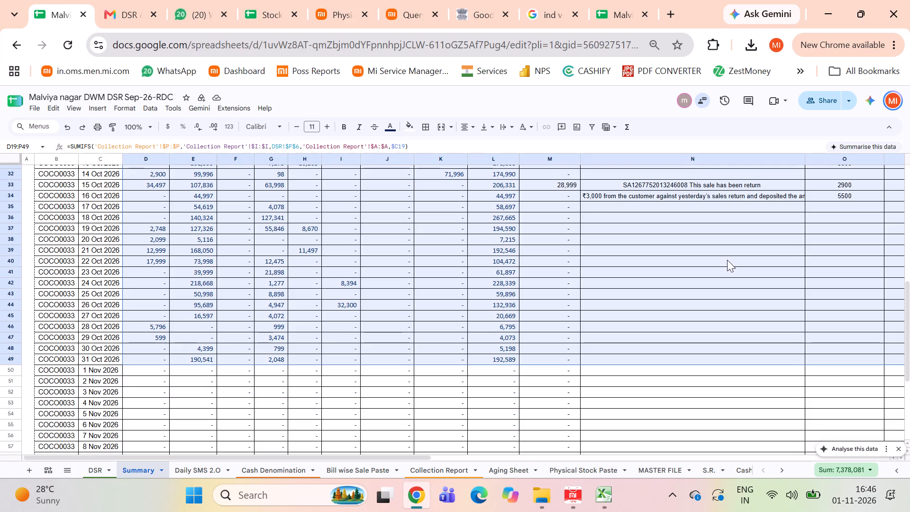
{"action": "scroll", "coordinate": [727, 260], "scroll_direction": "left", "scroll_amount": 5}
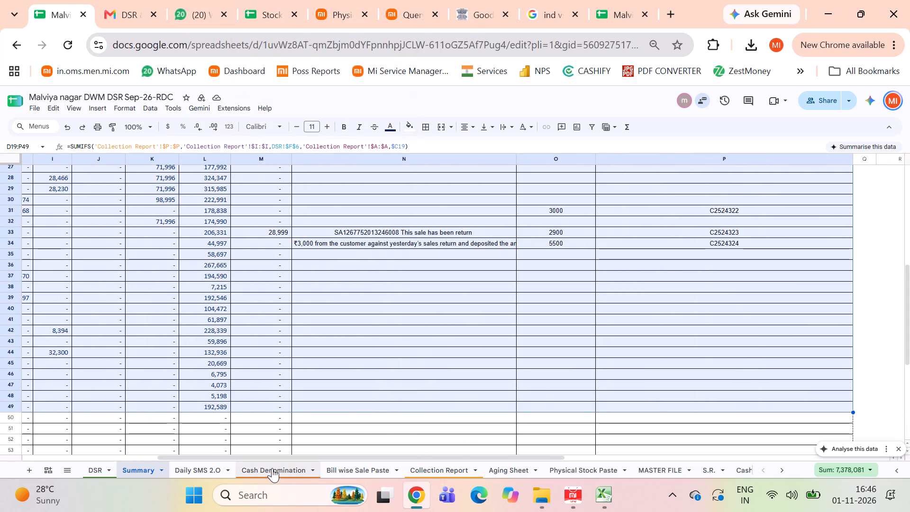
Examine the Summary sheet's 16 October row across its store code, collection, return and remarks columns.
{"action": "left_click", "coordinate": [333, 245]}
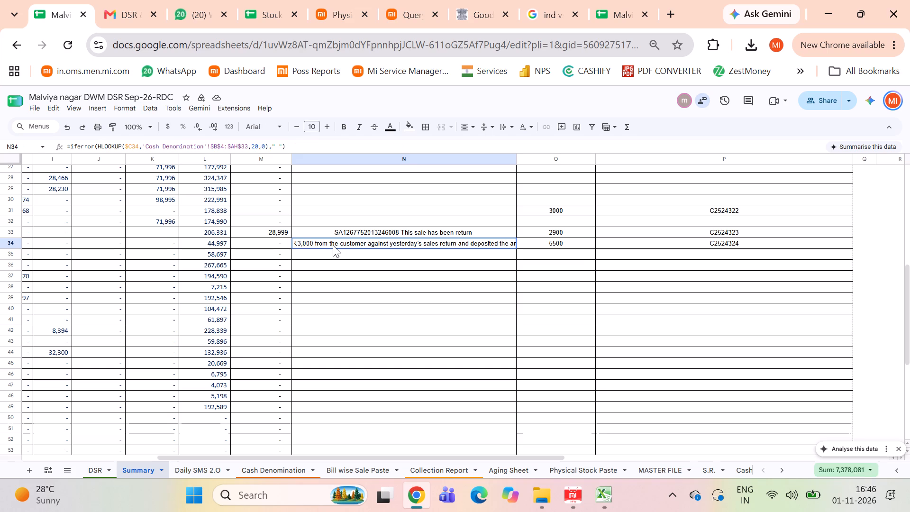
{"action": "key", "text": "Left"}
{"action": "key", "text": "Left"}
{"action": "key", "text": "Left"}
{"action": "key", "text": "Left"}
{"action": "key", "text": "Left"}
{"action": "key", "text": "Left"}
{"action": "key", "text": "Left"}
{"action": "key", "text": "Left"}
{"action": "key", "text": "Left"}
{"action": "key", "text": "Left"}
{"action": "key", "text": "Left"}
{"action": "key", "text": "Left"}
{"action": "key", "text": "Left"}
{"action": "key", "text": "Left"}
{"action": "key", "text": "Right"}
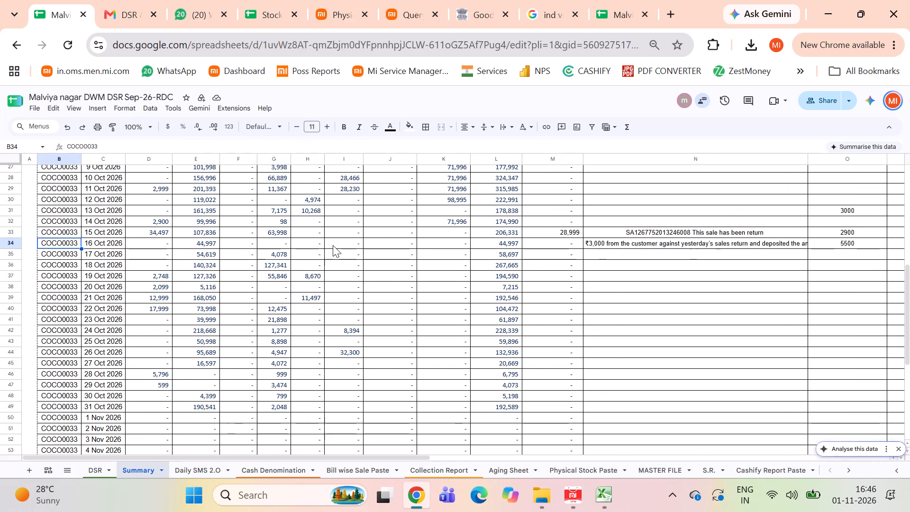
{"action": "key", "text": "Right"}
{"action": "key", "text": "Right"}
{"action": "key", "text": "Right"}
{"action": "key", "text": "Right"}
{"action": "key", "text": "Right"}
{"action": "key", "text": "Right"}
{"action": "key", "text": "Right"}
{"action": "key", "text": "Right"}
{"action": "key", "text": "Right"}
{"action": "key", "text": "Right"}
{"action": "key", "text": "Right"}
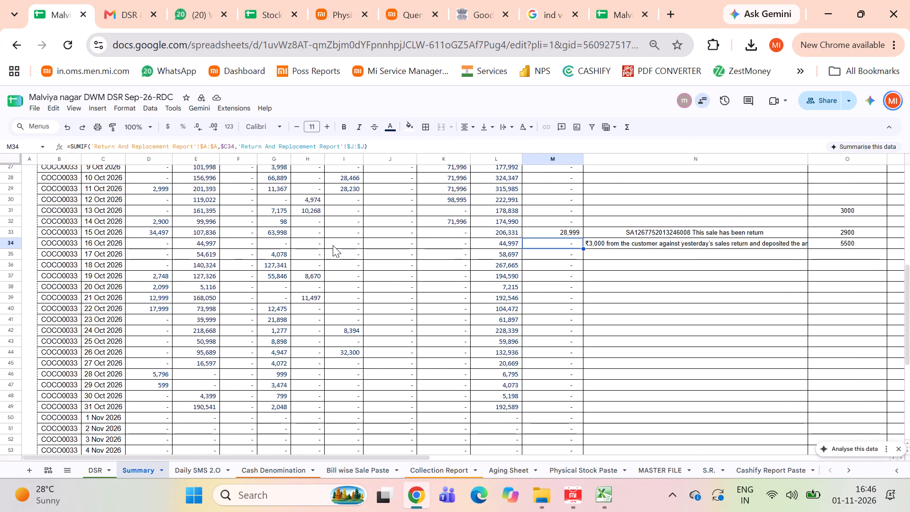
Open the Cash Denomination sheet and examine the late-October cash counts, banking amounts and CMS slip numbers.
{"action": "left_click", "coordinate": [263, 471]}
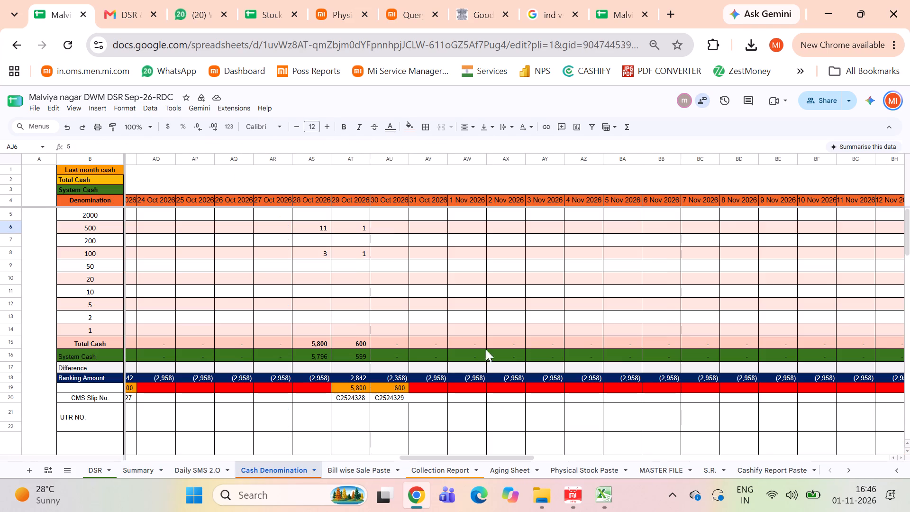
{"action": "key", "text": "Left"}
{"action": "key", "text": "Left"}
{"action": "key", "text": "Left"}
{"action": "key", "text": "Left"}
{"action": "key", "text": "Left"}
{"action": "key", "text": "Left"}
{"action": "key", "text": "Left"}
{"action": "key", "text": "Left"}
{"action": "key", "text": "Left"}
{"action": "key", "text": "Left"}
{"action": "key", "text": "Left"}
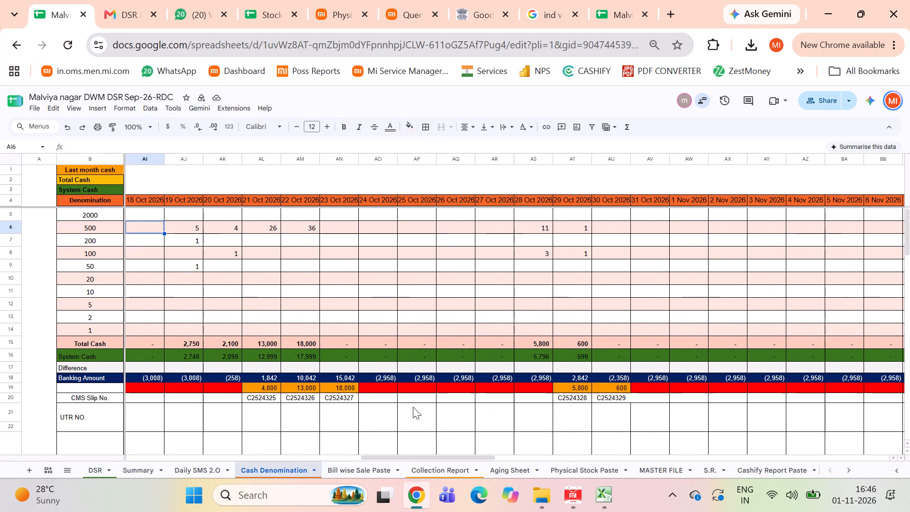
Examine the Cash Denomination sheet's CMS Slip No. row from 13 to 21 October against the deposits above it.
{"action": "left_click", "coordinate": [402, 407]}
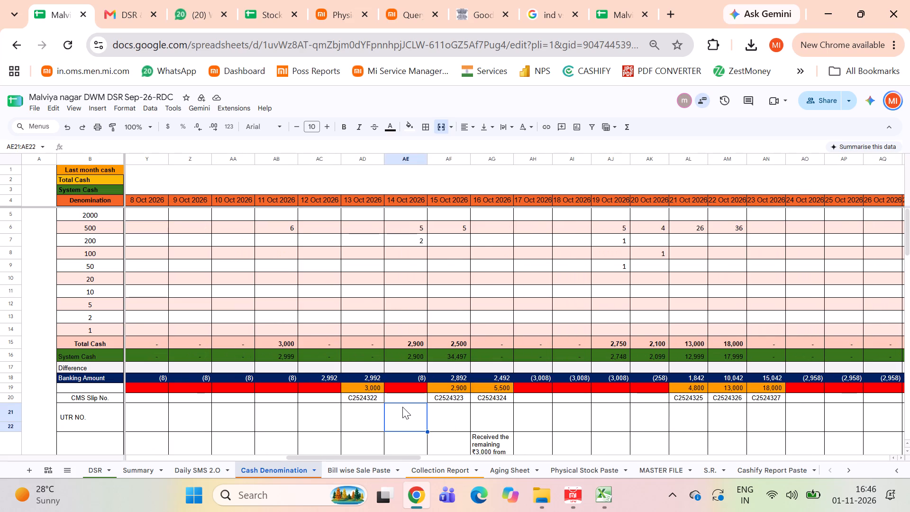
{"action": "key", "text": "Left"}
{"action": "key", "text": "Up"}
{"action": "key", "text": "Up"}
{"action": "key", "text": "Down"}
{"action": "key", "text": "Right"}
{"action": "key", "text": "Right"}
{"action": "key", "text": "Right"}
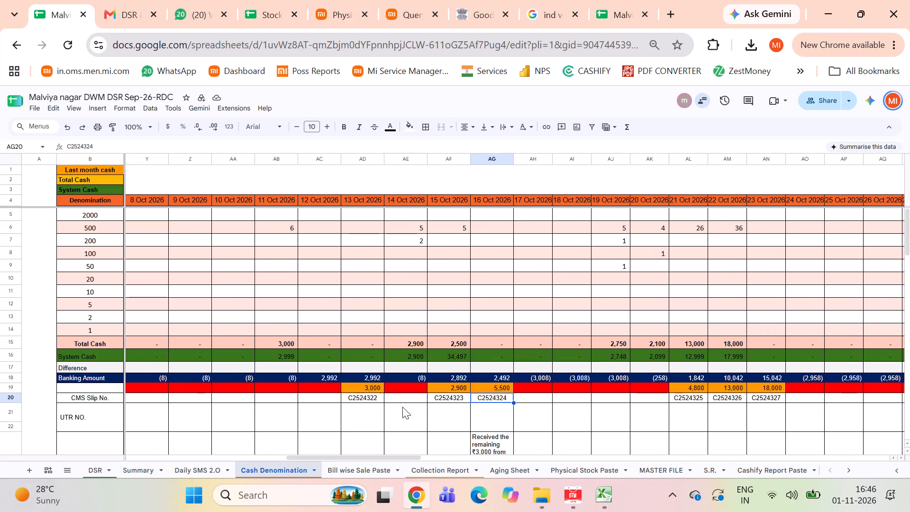
{"action": "key", "text": "Right"}
{"action": "key", "text": "Right"}
{"action": "key", "text": "Right"}
{"action": "key", "text": "Right"}
{"action": "key", "text": "Right"}
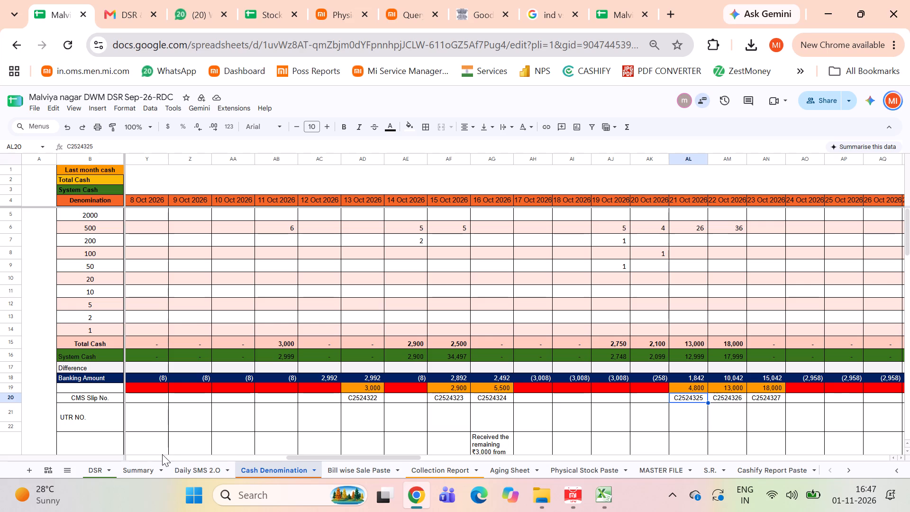
Review the Cash Denomination sheet's deposits, differences and CMS slip numbers across October and back to late September.
{"action": "scroll", "coordinate": [549, 451], "scroll_direction": "left", "scroll_amount": 2}
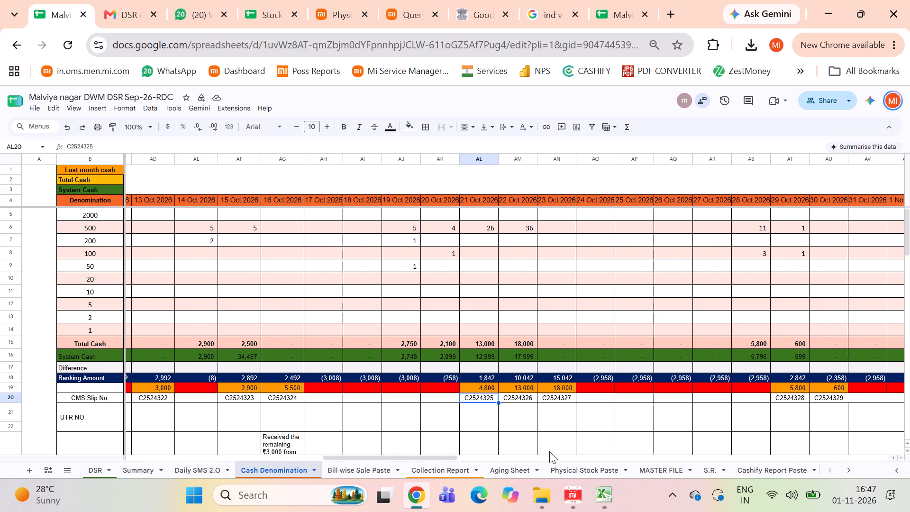
{"action": "scroll", "coordinate": [549, 451], "scroll_direction": "left", "scroll_amount": 1}
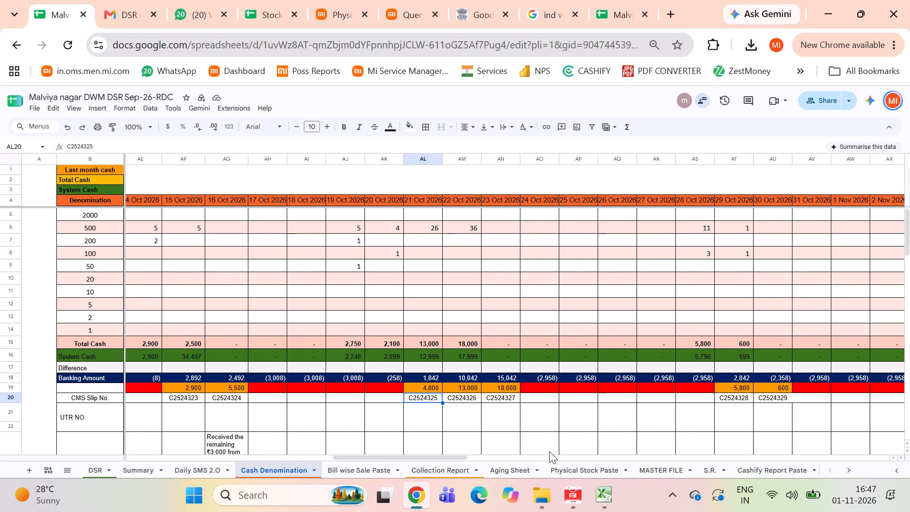
{"action": "scroll", "coordinate": [549, 451], "scroll_direction": "right", "scroll_amount": 4}
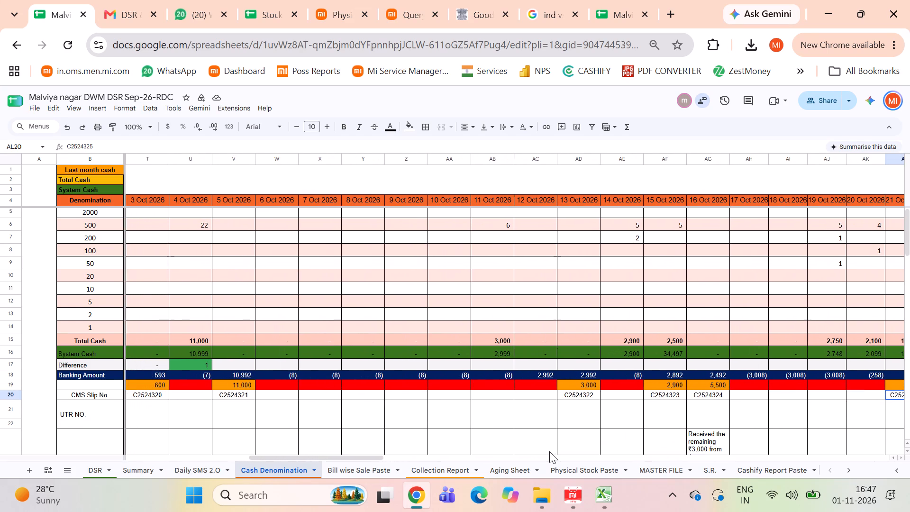
{"action": "scroll", "coordinate": [549, 451], "scroll_direction": "right", "scroll_amount": 2}
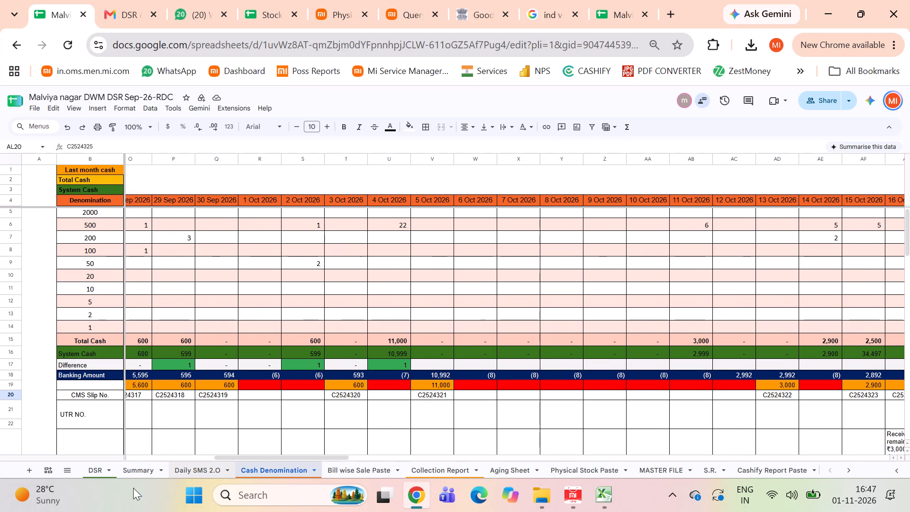
Return to the Summary sheet and check its October remarks, deposit and slip number columns.
{"action": "left_click", "coordinate": [144, 471]}
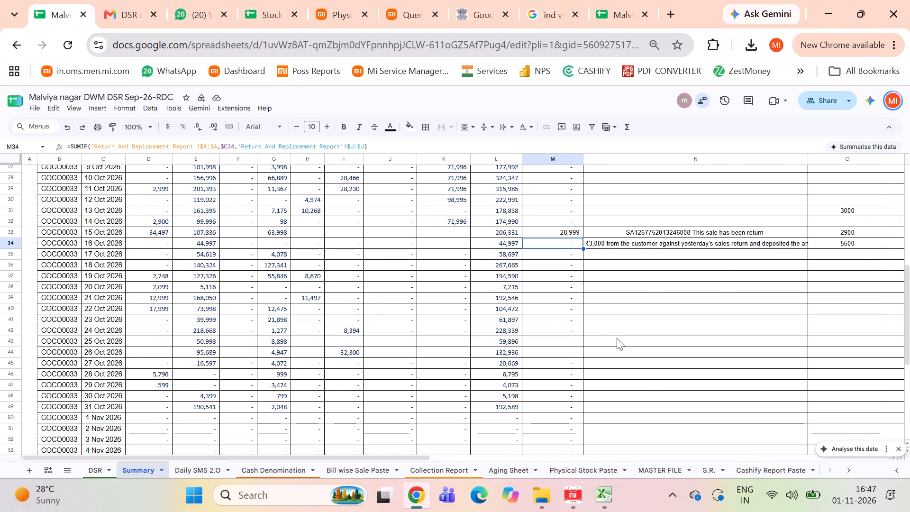
{"action": "scroll", "coordinate": [617, 338], "scroll_direction": "left", "scroll_amount": 2}
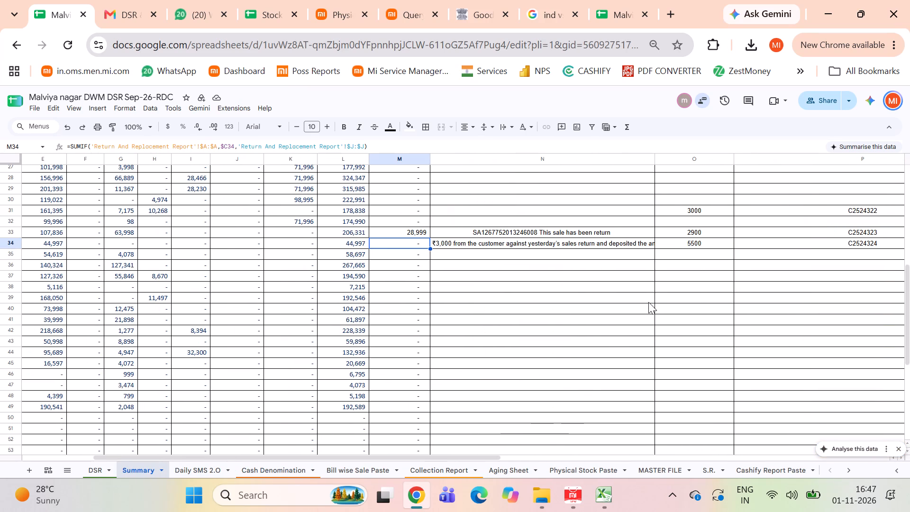
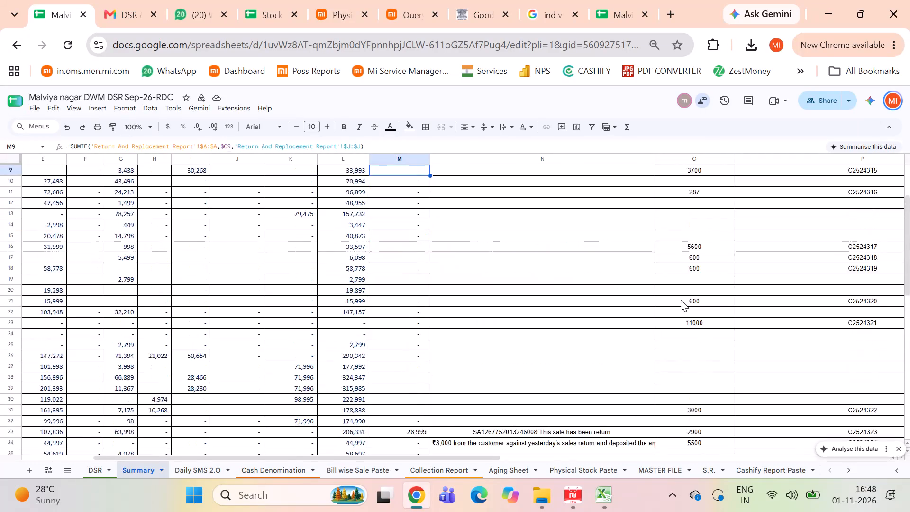
Examine the Summary sheet's daily rows from row 9 down to row 54, including the remarks, deposit and slip number columns.
{"action": "key", "text": "Down"}
{"action": "key", "text": "Down"}
{"action": "key", "text": "Down"}
{"action": "key", "text": "Down"}
{"action": "key", "text": "Down"}
{"action": "key", "text": "Down"}
{"action": "key", "text": "Down"}
{"action": "key", "text": "Down"}
{"action": "key", "text": "Down"}
{"action": "key", "text": "Down"}
{"action": "key", "text": "Down"}
{"action": "key", "text": "Down"}
{"action": "key", "text": "Down"}
{"action": "key", "text": "Down"}
{"action": "key", "text": "Down"}
{"action": "key", "text": "Down"}
{"action": "key", "text": "Down"}
{"action": "key", "text": "Down"}
{"action": "key", "text": "Down"}
{"action": "key", "text": "Down"}
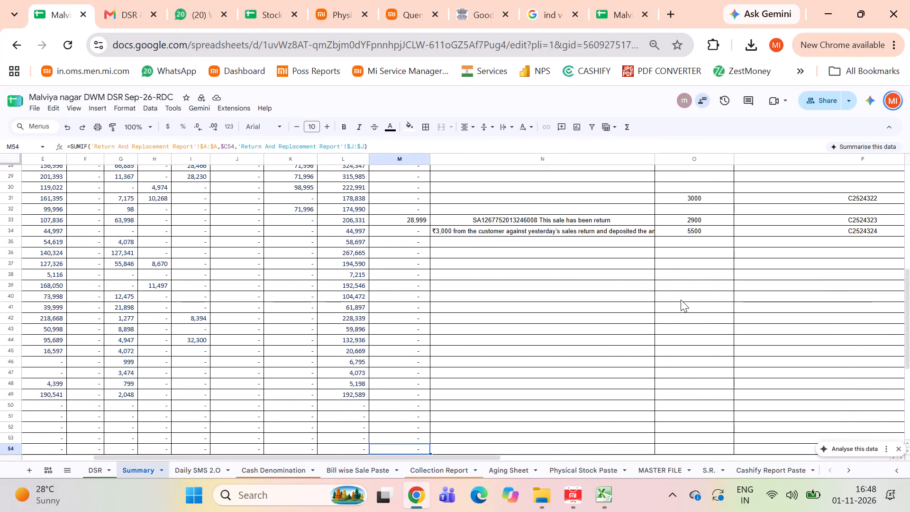
{"action": "key", "text": "Up"}
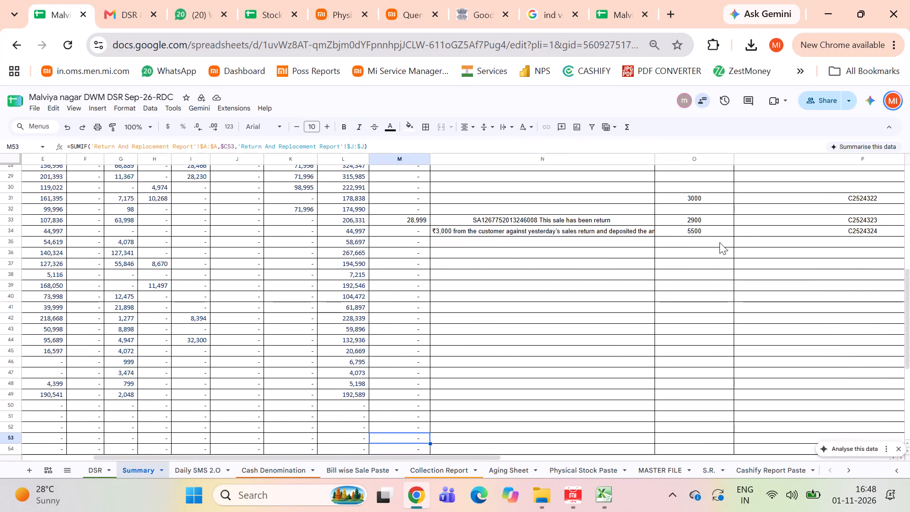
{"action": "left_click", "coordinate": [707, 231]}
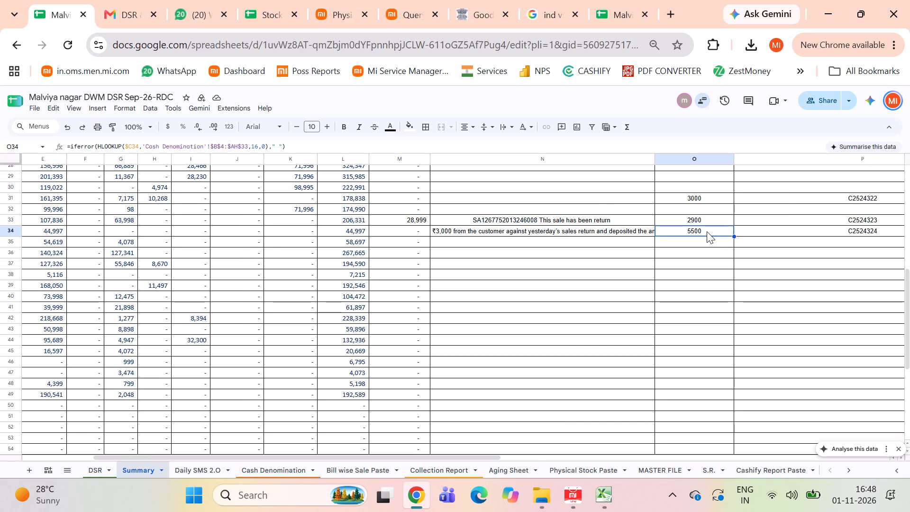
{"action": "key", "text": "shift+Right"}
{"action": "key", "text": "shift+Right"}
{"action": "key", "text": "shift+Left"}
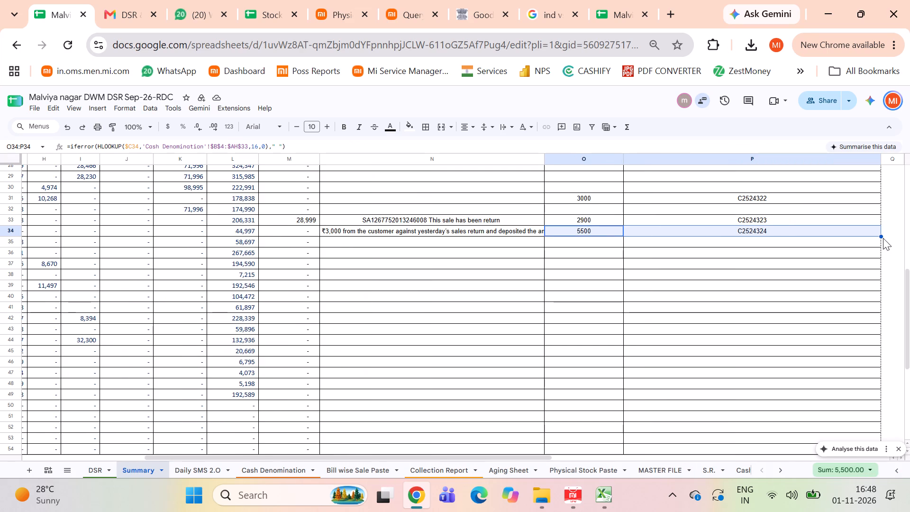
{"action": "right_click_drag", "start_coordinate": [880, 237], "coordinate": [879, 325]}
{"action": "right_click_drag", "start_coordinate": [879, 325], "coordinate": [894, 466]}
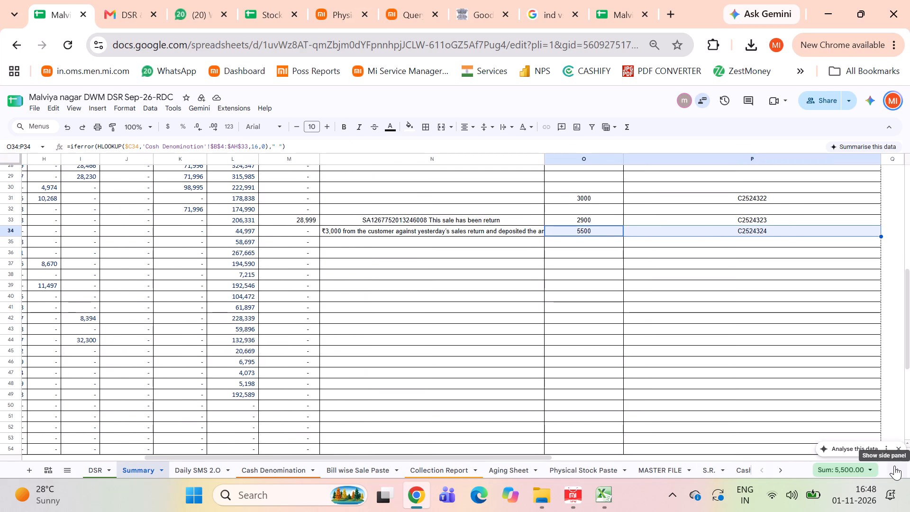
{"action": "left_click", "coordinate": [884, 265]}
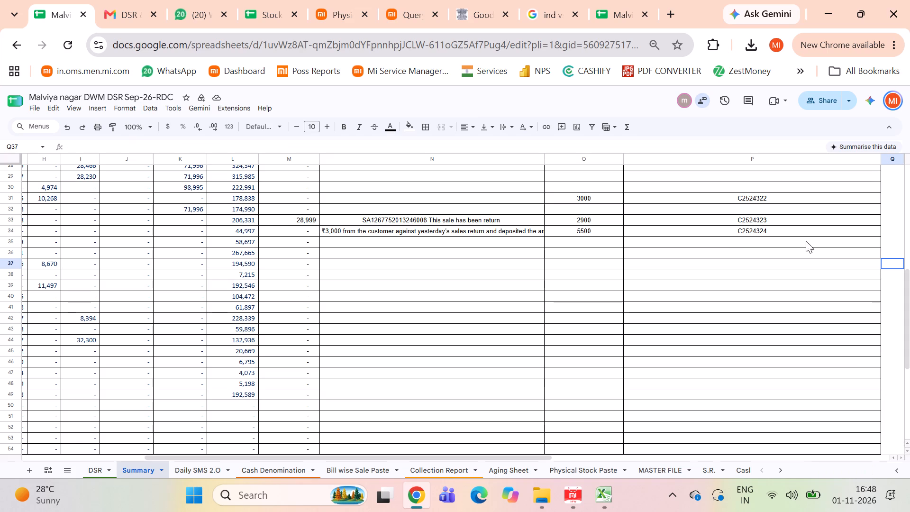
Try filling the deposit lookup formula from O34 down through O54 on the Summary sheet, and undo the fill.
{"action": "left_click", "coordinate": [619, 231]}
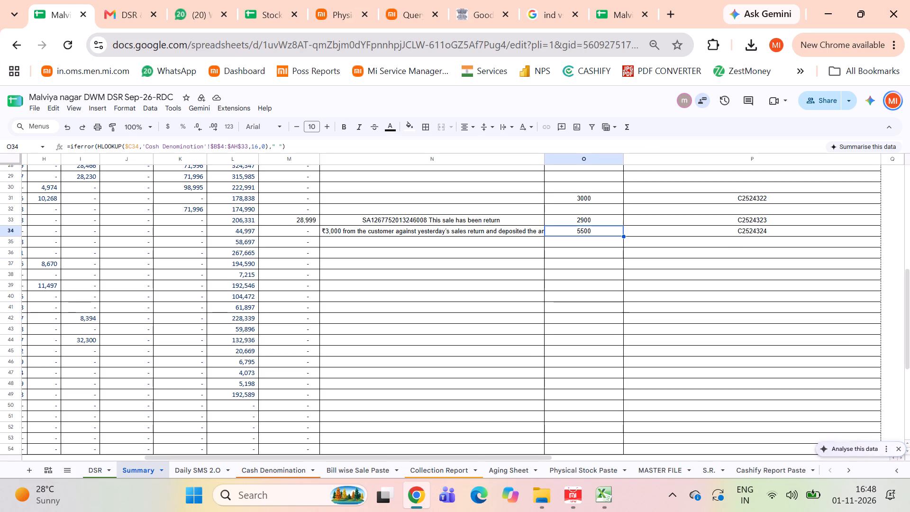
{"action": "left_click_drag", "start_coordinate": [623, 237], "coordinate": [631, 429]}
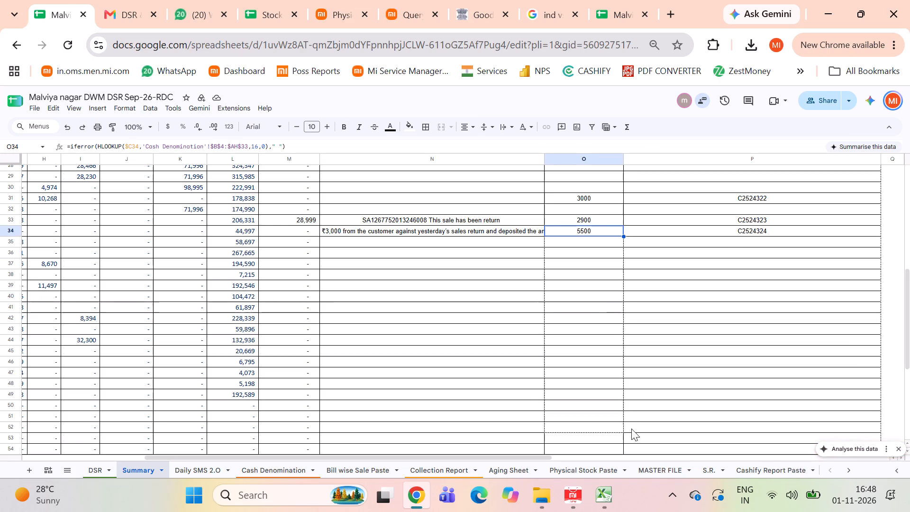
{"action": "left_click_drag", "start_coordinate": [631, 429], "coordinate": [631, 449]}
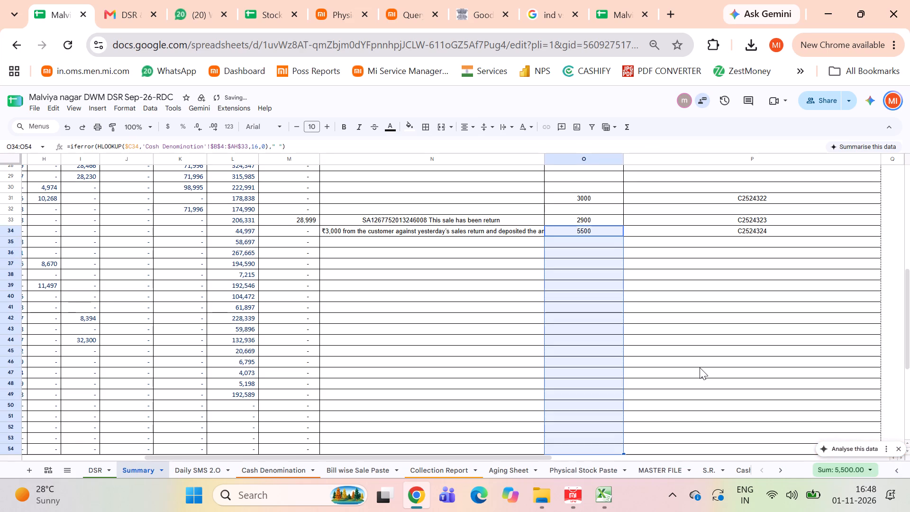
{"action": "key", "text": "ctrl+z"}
Inspect the slip number lookup formula in cell P35 of the Summary sheet.
{"action": "left_click", "coordinate": [725, 242]}
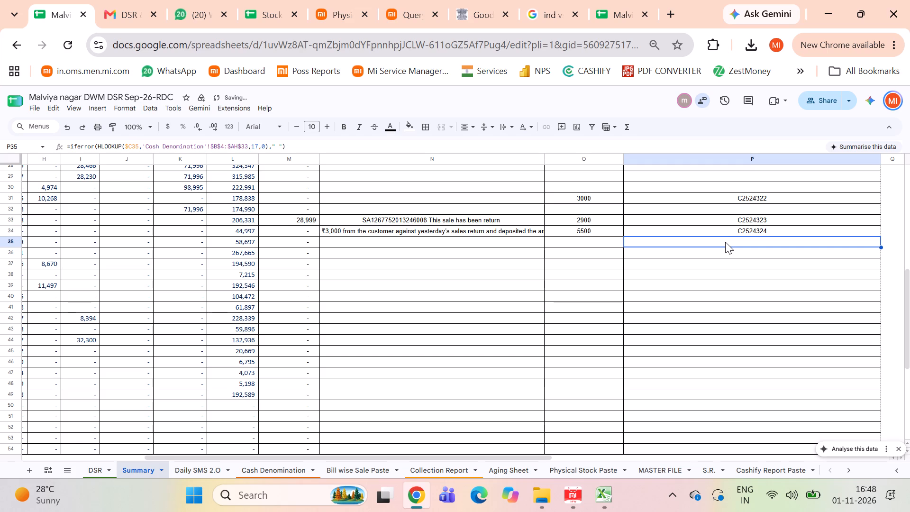
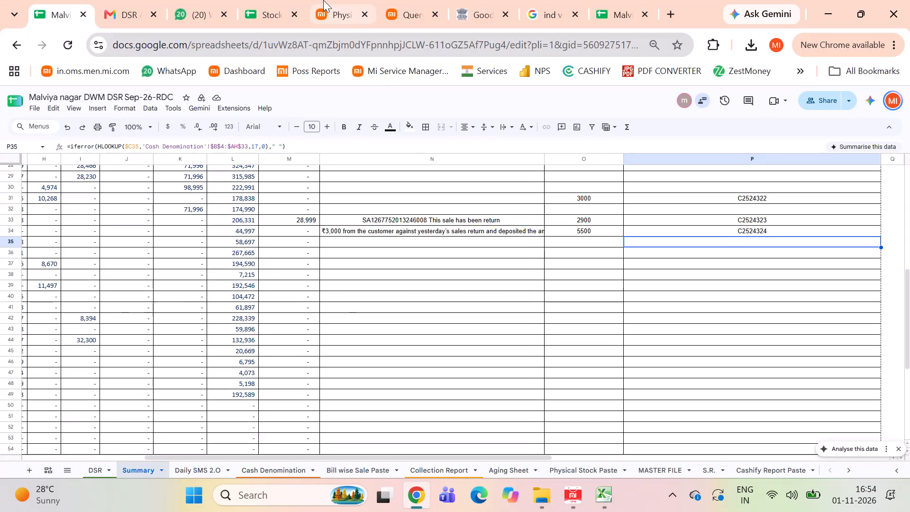
Search the Malviya Nagar store's Physical Stock Inquiry page for the product "pad 8".
{"action": "left_click", "coordinate": [337, 9]}
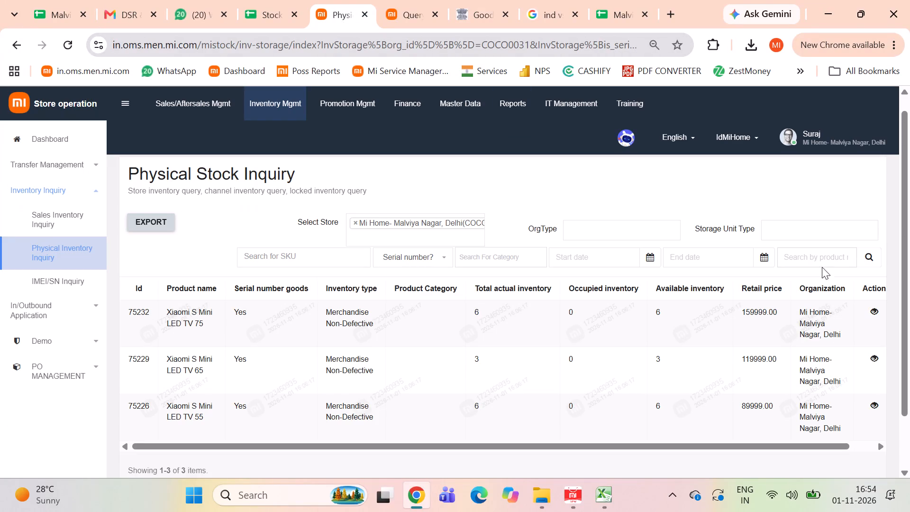
{"action": "type", "text": "pad 8"}
{"action": "key", "text": "Return"}
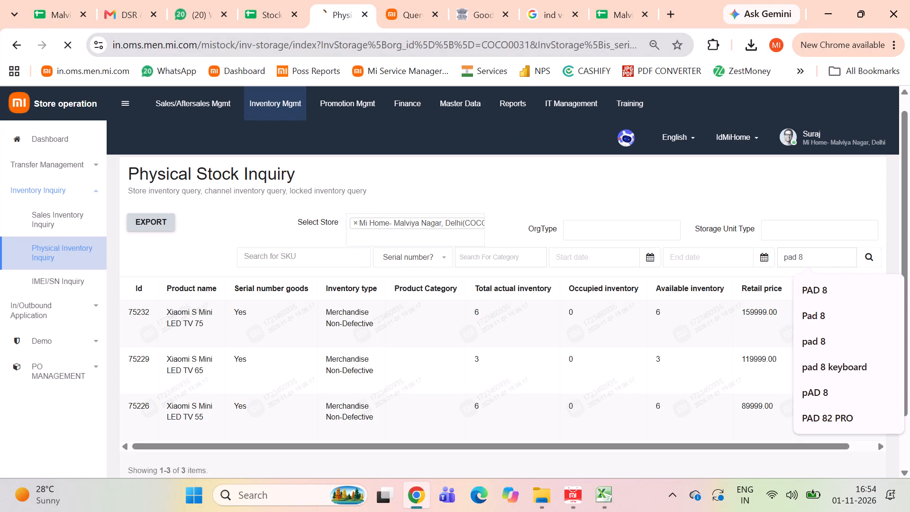
Examine the Pad 8 stock list, comparing the variants' actual, occupied and available inventory and their retail prices.
{"action": "scroll", "coordinate": [425, 383], "scroll_direction": "down", "scroll_amount": 2}
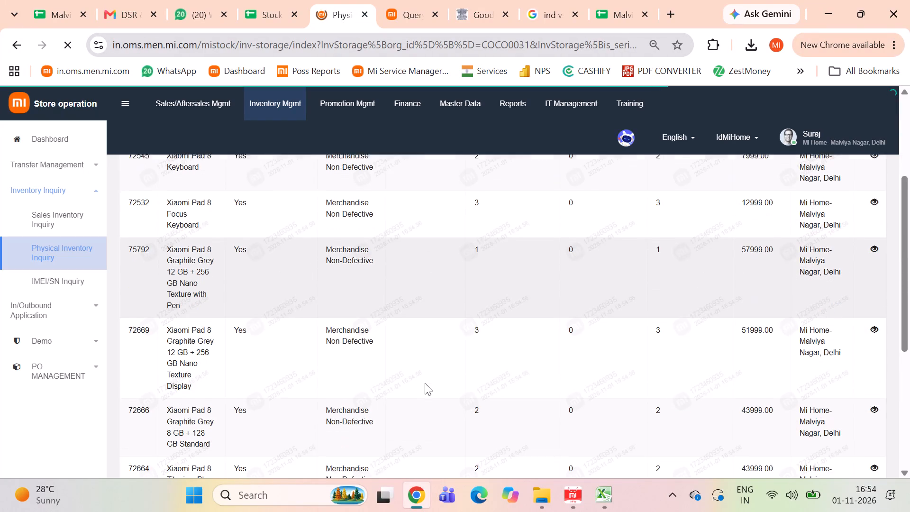
{"action": "scroll", "coordinate": [425, 383], "scroll_direction": "down", "scroll_amount": 2}
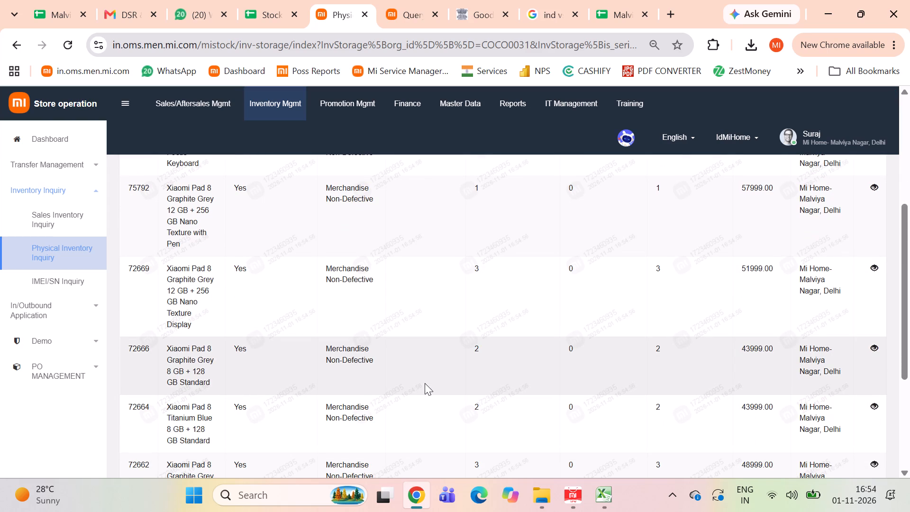
{"action": "scroll", "coordinate": [425, 383], "scroll_direction": "down", "scroll_amount": 1}
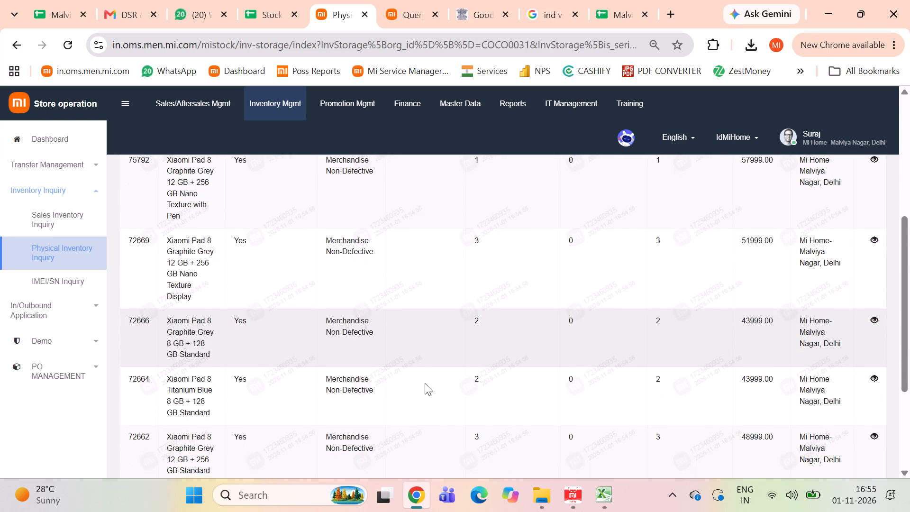
{"action": "scroll", "coordinate": [425, 383], "scroll_direction": "down", "scroll_amount": 1}
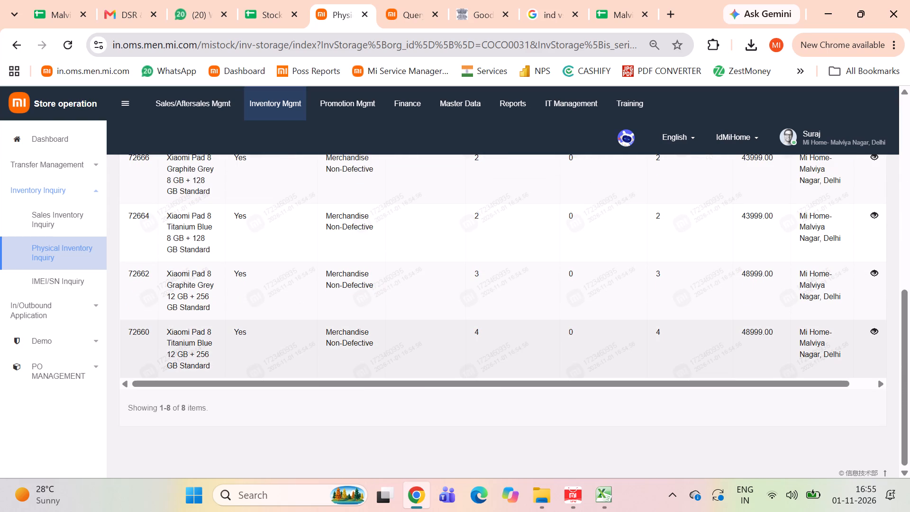
{"action": "scroll", "coordinate": [194, 294], "scroll_direction": "up", "scroll_amount": 2}
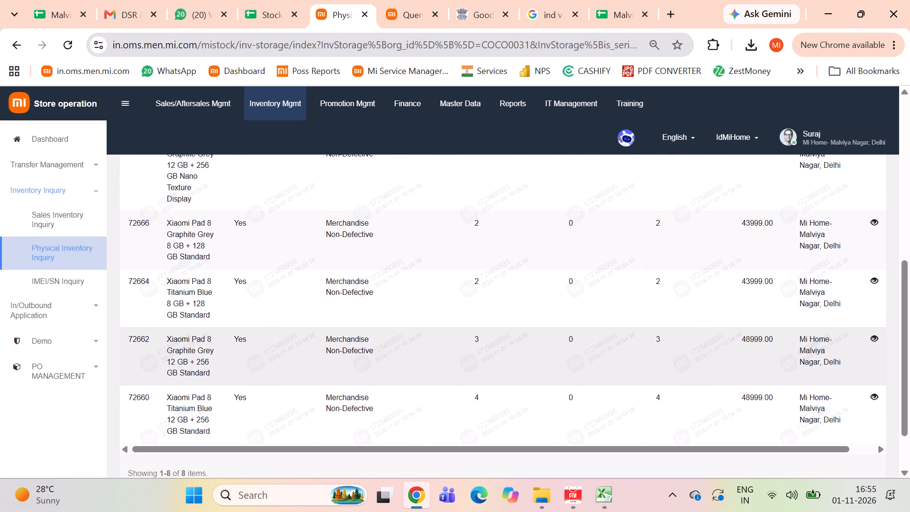
{"action": "scroll", "coordinate": [194, 294], "scroll_direction": "up", "scroll_amount": 3}
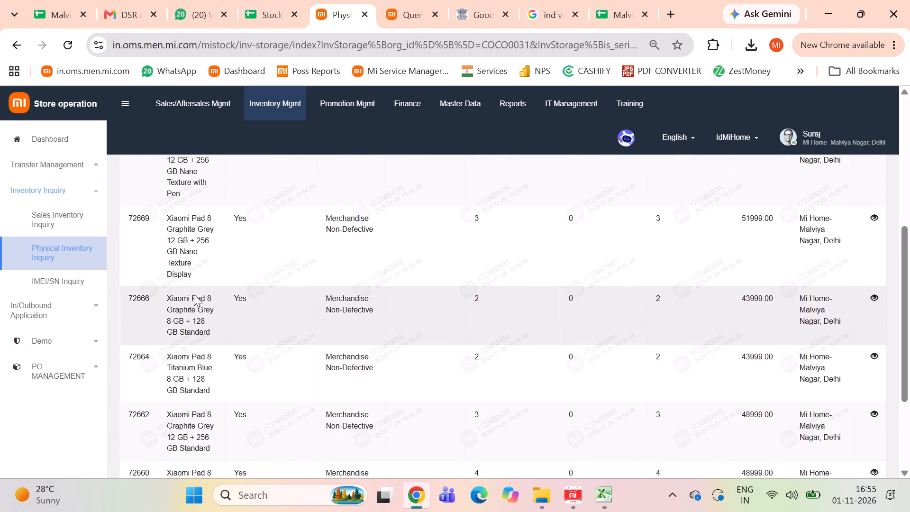
{"action": "scroll", "coordinate": [194, 294], "scroll_direction": "up", "scroll_amount": 2}
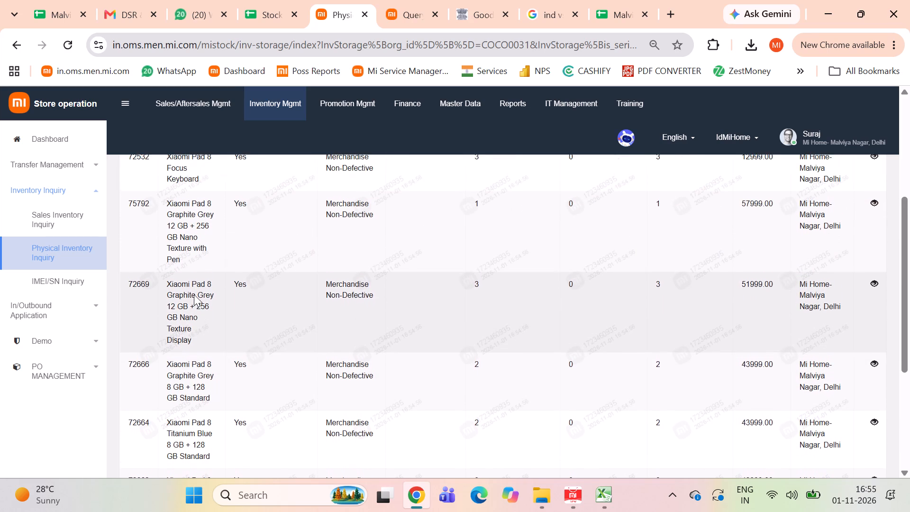
{"action": "scroll", "coordinate": [194, 294], "scroll_direction": "up", "scroll_amount": 2}
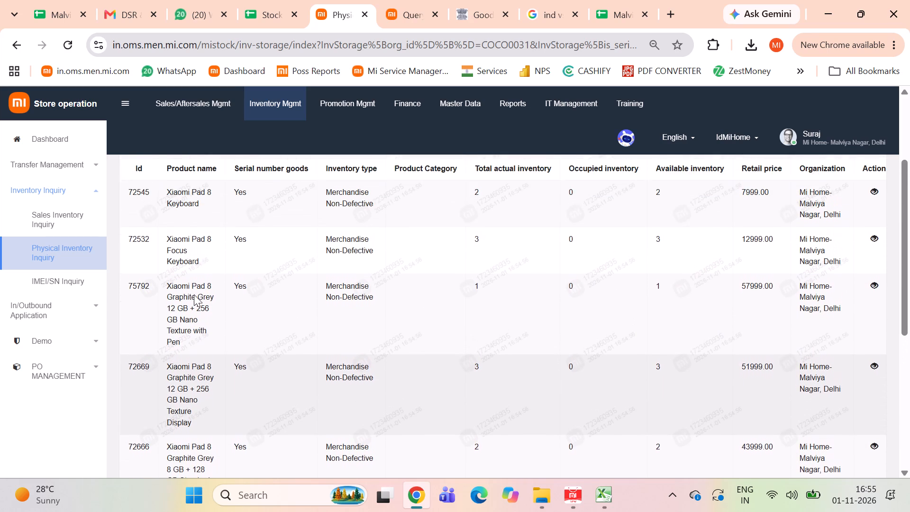
{"action": "scroll", "coordinate": [194, 294], "scroll_direction": "up", "scroll_amount": 1}
{"action": "scroll", "coordinate": [194, 294], "scroll_direction": "down", "scroll_amount": 1}
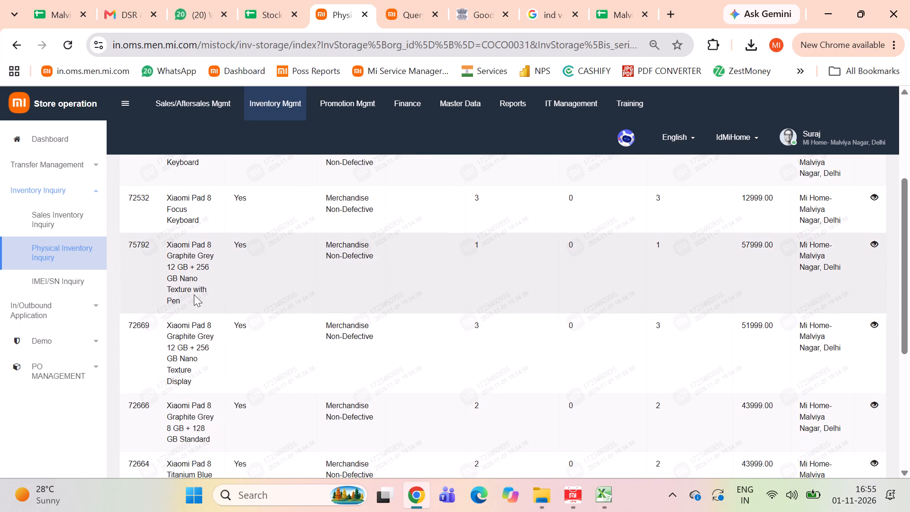
{"action": "scroll", "coordinate": [194, 294], "scroll_direction": "down", "scroll_amount": 2}
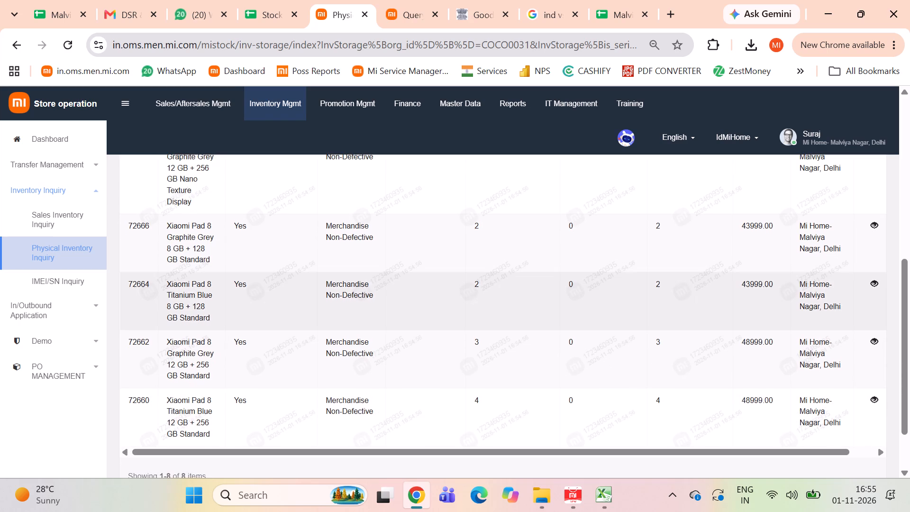
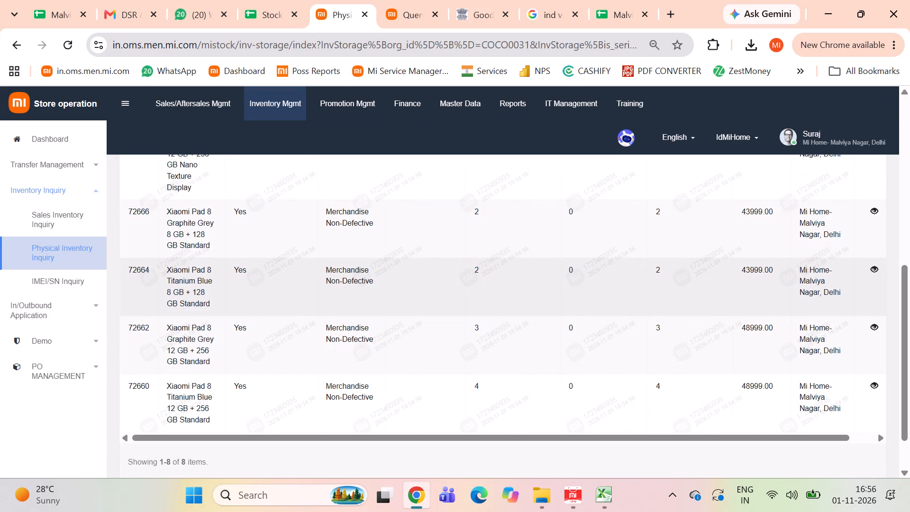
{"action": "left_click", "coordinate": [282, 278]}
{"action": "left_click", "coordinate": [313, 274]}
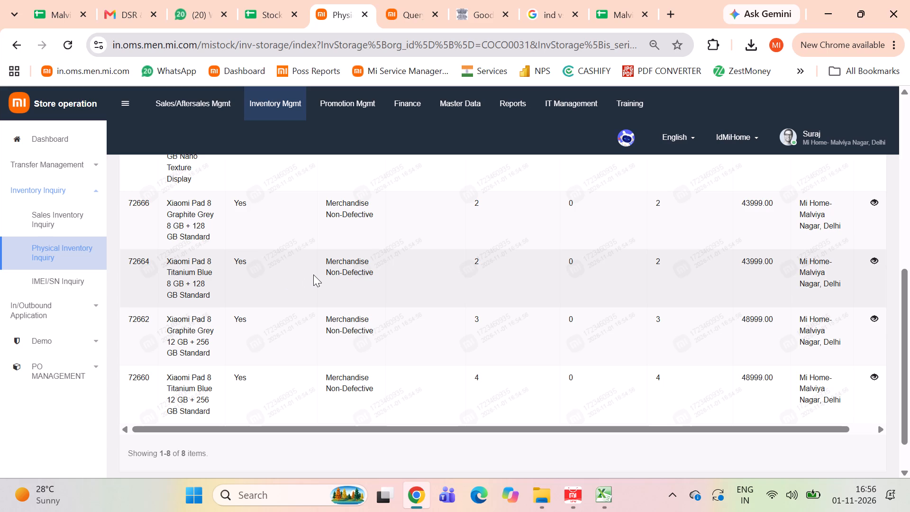
Switch to the Cash in Hand Month Of October 2026 workbook and set the Re: subject line's declaration date to 31-10-2026.
{"action": "key", "text": "alt+Tab"}
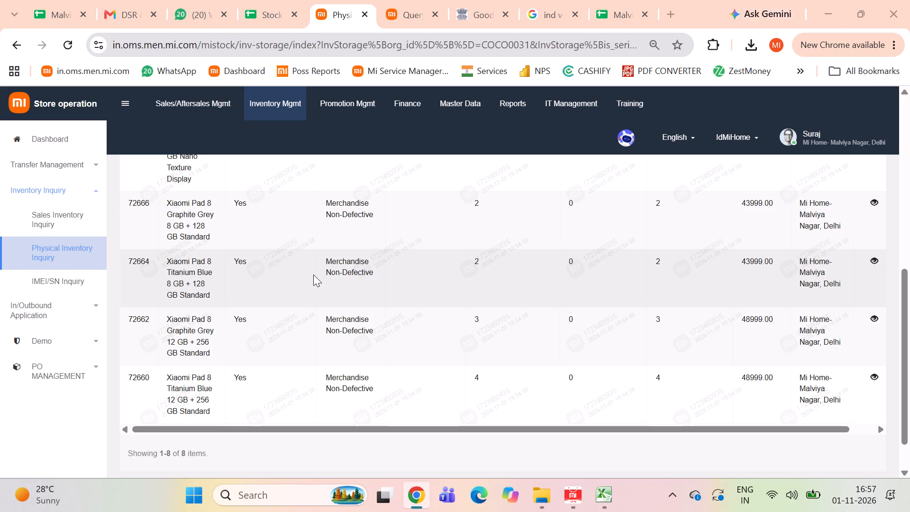
{"action": "key", "text": "alt+Tab"}
{"action": "key", "text": "alt+Tab"}
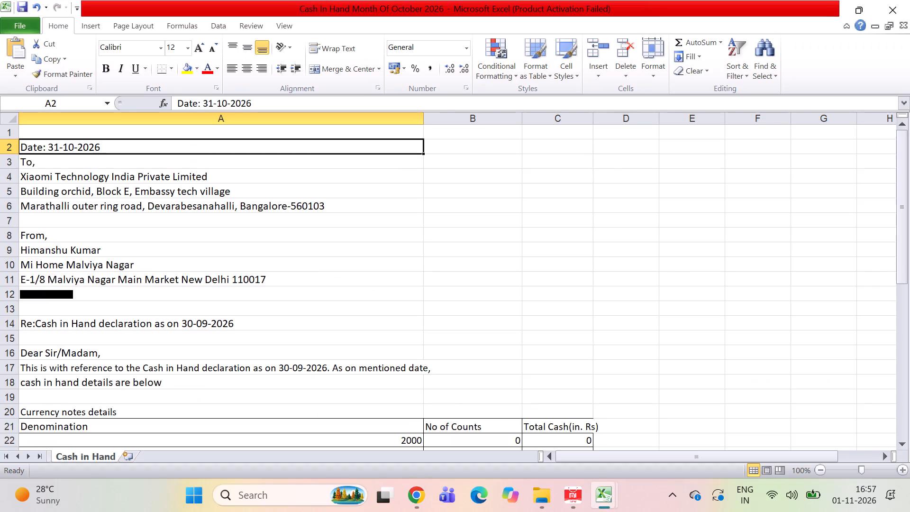
{"action": "double_click", "coordinate": [189, 326]}
{"action": "key", "text": "Right"}
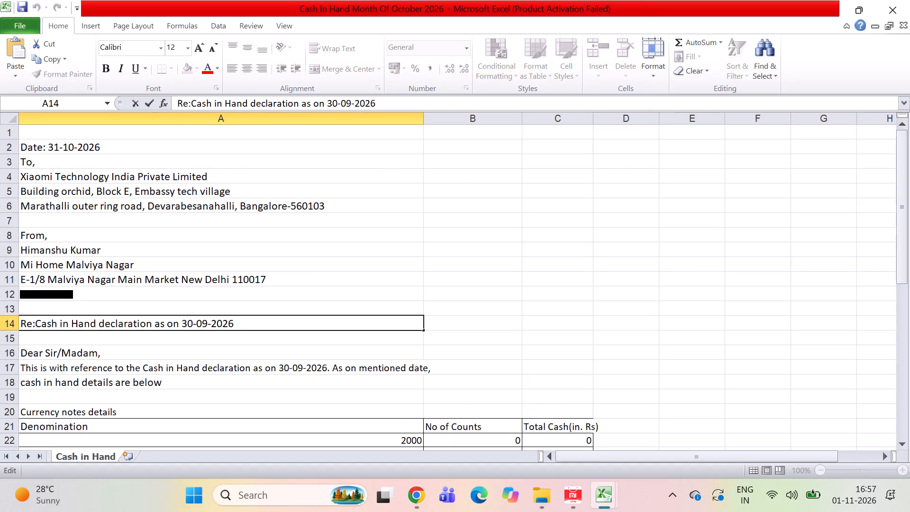
{"action": "key", "text": "BackSpace"}
{"action": "key", "text": "1"}
{"action": "key", "text": "Right"}
{"action": "key", "text": "Right"}
{"action": "key", "text": "Right"}
{"action": "key", "text": "Right"}
{"action": "key", "text": "Left"}
{"action": "key", "text": "BackSpace"}
{"action": "key", "text": "BackSpace"}
{"action": "type", "text": "10"}
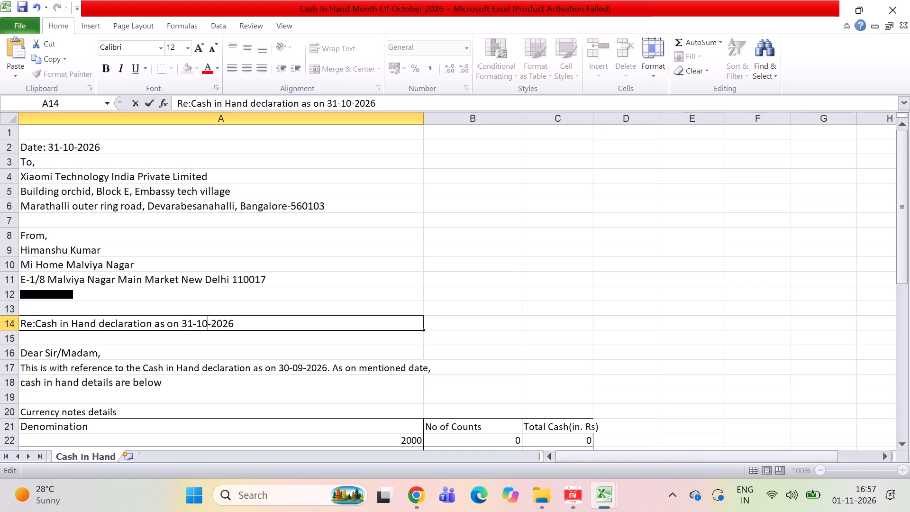
{"action": "left_click", "coordinate": [197, 340]}
Set the declaration date in the letter's opening sentence, below Dear Sir/Madam, to 31-10-2026.
{"action": "key", "text": "Down"}
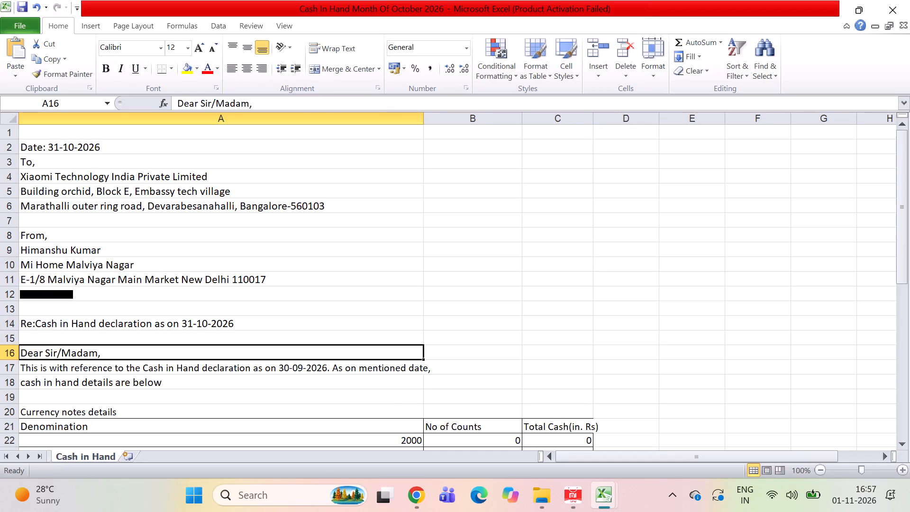
{"action": "key", "text": "Down"}
{"action": "key", "text": "Down"}
{"action": "key", "text": "Down"}
{"action": "key", "text": "Down"}
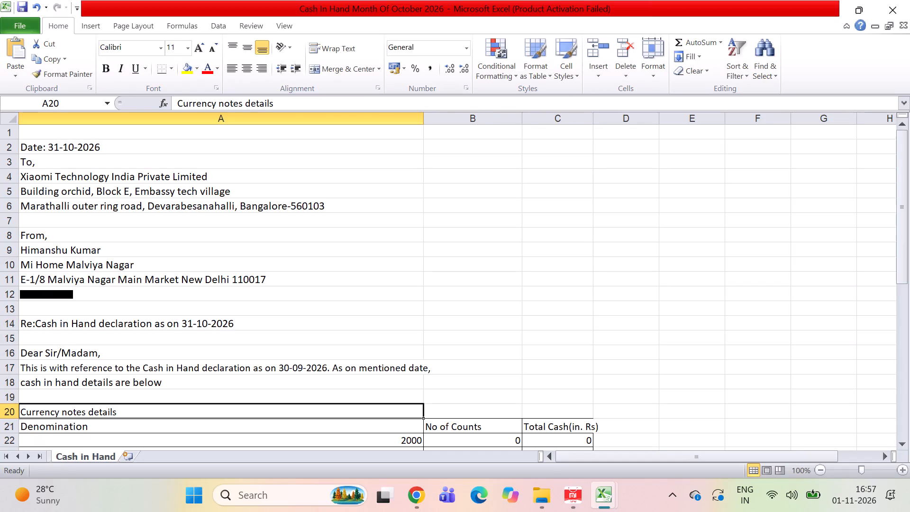
{"action": "double_click", "coordinate": [194, 366]}
{"action": "key", "text": "Right"}
{"action": "key", "text": "Right"}
{"action": "key", "text": "Right"}
{"action": "key", "text": "Right"}
{"action": "key", "text": "Right"}
{"action": "key", "text": "Right"}
{"action": "key", "text": "Right"}
{"action": "key", "text": "Right"}
{"action": "key", "text": "Right"}
{"action": "key", "text": "Right"}
{"action": "key", "text": "Right"}
{"action": "key", "text": "Right"}
{"action": "key", "text": "Right"}
{"action": "key", "text": "Right"}
{"action": "key", "text": "Right"}
{"action": "key", "text": "Right"}
{"action": "key", "text": "Right"}
{"action": "key", "text": "Right"}
{"action": "key", "text": "Right"}
{"action": "key", "text": "Right"}
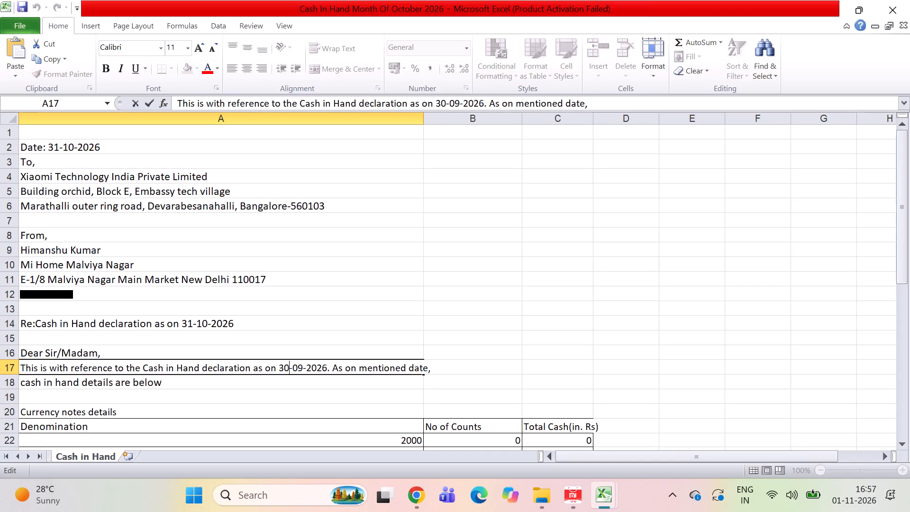
{"action": "key", "text": "Left"}
{"action": "key", "text": "BackSpace"}
{"action": "key", "text": "1"}
{"action": "key", "text": "Right"}
{"action": "key", "text": "Right"}
{"action": "key", "text": "Right"}
{"action": "key", "text": "BackSpace"}
{"action": "key", "text": "BackSpace"}
{"action": "type", "text": "10"}
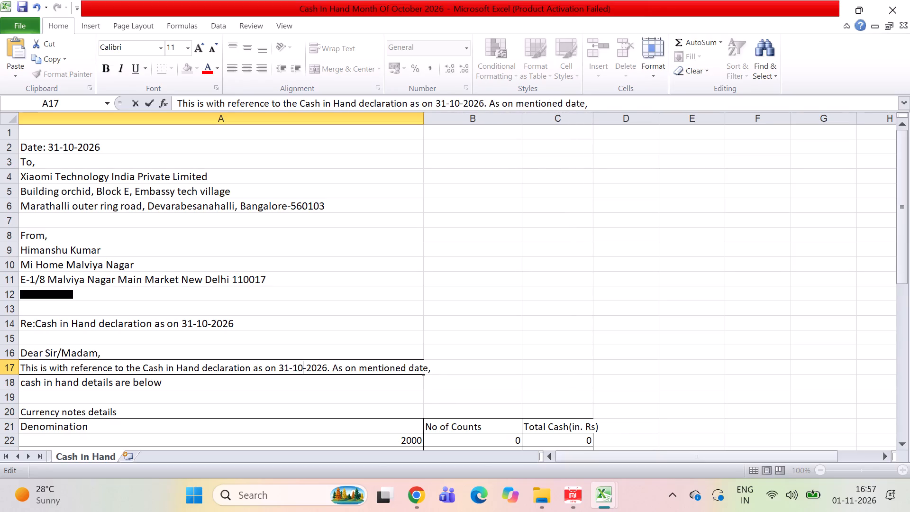
{"action": "left_click", "coordinate": [197, 378]}
Review the whole cash declaration, checking the dates, note and coin denomination tables, acknowledgement and store manager sign-off.
{"action": "key", "text": "Down"}
{"action": "key", "text": "Down"}
{"action": "key", "text": "Down"}
{"action": "key", "text": "Down"}
{"action": "key", "text": "Down"}
{"action": "key", "text": "Down"}
{"action": "key", "text": "Down"}
{"action": "key", "text": "Down"}
{"action": "key", "text": "Down"}
{"action": "key", "text": "Down"}
{"action": "key", "text": "Down"}
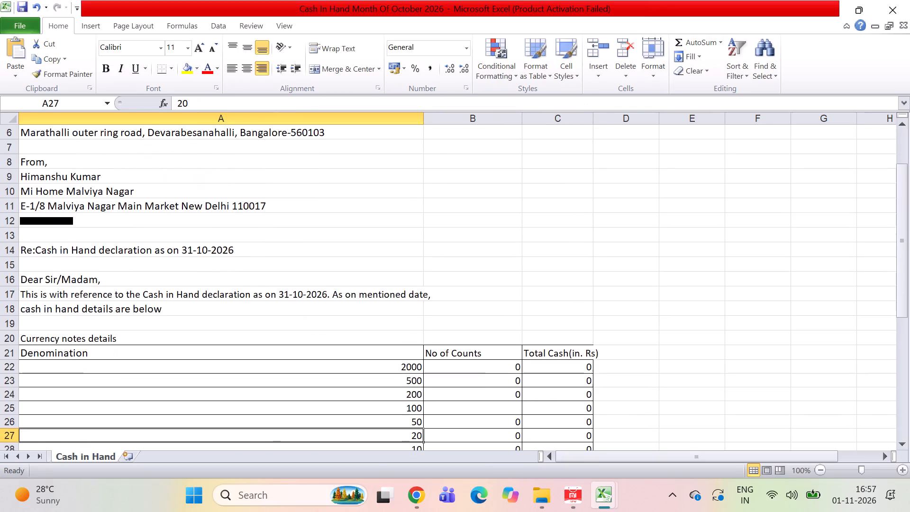
{"action": "key", "text": "Down"}
{"action": "key", "text": "Down"}
{"action": "key", "text": "Down"}
{"action": "key", "text": "Down"}
{"action": "key", "text": "Down"}
{"action": "key", "text": "Down"}
{"action": "key", "text": "Down"}
{"action": "key", "text": "Down"}
{"action": "key", "text": "Down"}
{"action": "key", "text": "Down"}
{"action": "key", "text": "Down"}
{"action": "key", "text": "Down"}
{"action": "key", "text": "Down"}
{"action": "key", "text": "Down"}
{"action": "key", "text": "Down"}
{"action": "key", "text": "Down"}
{"action": "key", "text": "Down"}
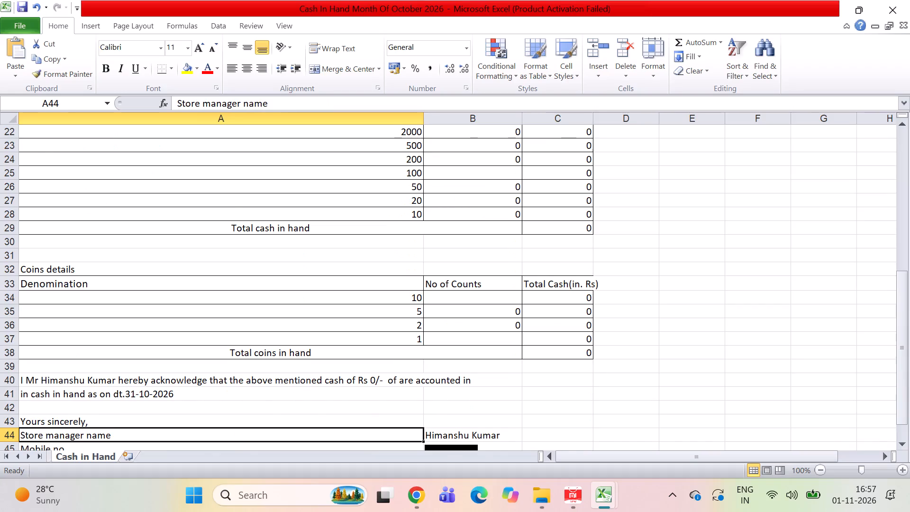
{"action": "key", "text": "Down"}
{"action": "key", "text": "Down"}
{"action": "key", "text": "Down"}
{"action": "key", "text": "Down"}
{"action": "key", "text": "Down"}
{"action": "key", "text": "Down"}
{"action": "key", "text": "Down"}
{"action": "key", "text": "Up"}
{"action": "key", "text": "Up"}
{"action": "key", "text": "Up"}
{"action": "key", "text": "Up"}
{"action": "key", "text": "Up"}
{"action": "key", "text": "Up"}
{"action": "key", "text": "Up"}
{"action": "key", "text": "Up"}
{"action": "key", "text": "Up"}
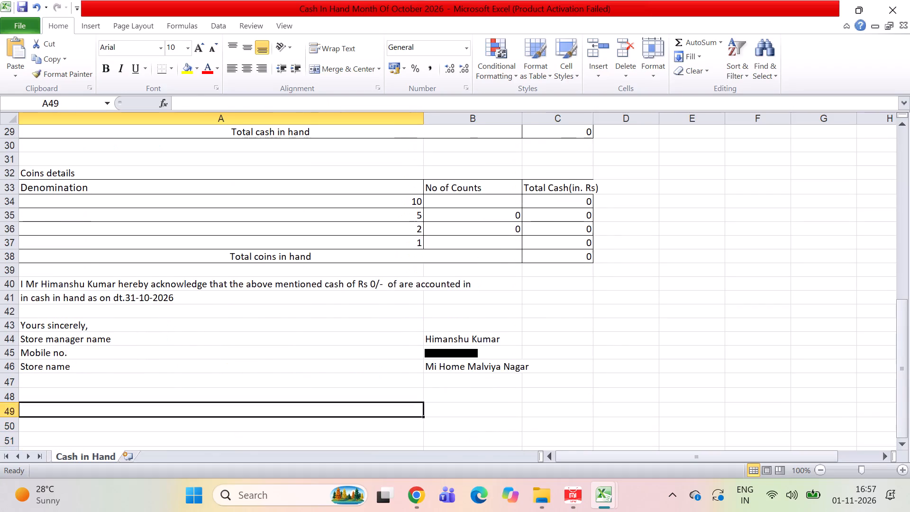
{"action": "key", "text": "Down"}
{"action": "key", "text": "Down"}
{"action": "key", "text": "Down"}
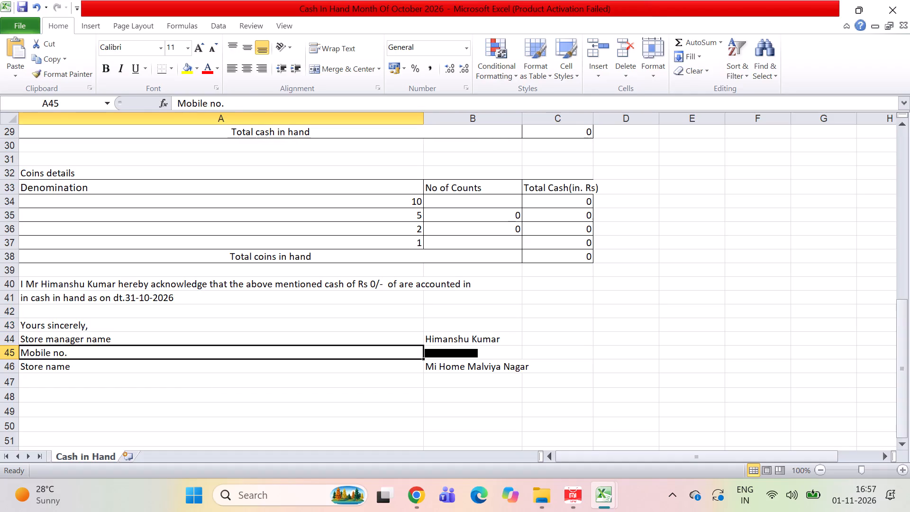
{"action": "key", "text": "Up"}
{"action": "key", "text": "Up"}
{"action": "key", "text": "Up"}
{"action": "key", "text": "Up"}
{"action": "key", "text": "Up"}
{"action": "key", "text": "Up"}
{"action": "key", "text": "Up"}
{"action": "key", "text": "Up"}
{"action": "key", "text": "Up"}
{"action": "key", "text": "Up"}
{"action": "key", "text": "Up"}
{"action": "key", "text": "Up"}
{"action": "key", "text": "Up"}
{"action": "key", "text": "Up"}
{"action": "key", "text": "Up"}
{"action": "key", "text": "Up"}
{"action": "key", "text": "Up"}
{"action": "key", "text": "Up"}
{"action": "key", "text": "Up"}
{"action": "key", "text": "Up"}
{"action": "key", "text": "Up"}
{"action": "key", "text": "Up"}
{"action": "key", "text": "Up"}
{"action": "key", "text": "Up"}
{"action": "key", "text": "Up"}
{"action": "key", "text": "Up"}
{"action": "key", "text": "Up"}
{"action": "key", "text": "Up"}
{"action": "key", "text": "Up"}
{"action": "key", "text": "Up"}
{"action": "key", "text": "Up"}
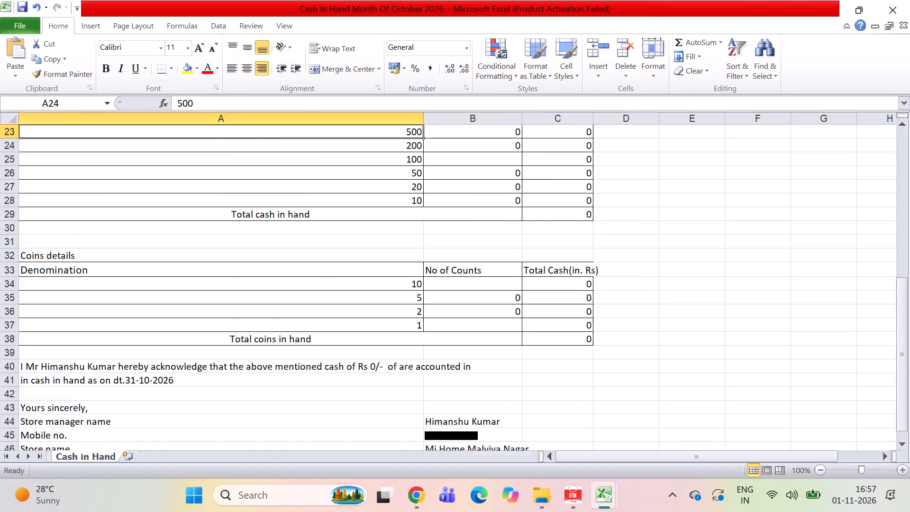
{"action": "key", "text": "Up"}
{"action": "key", "text": "Up"}
{"action": "key", "text": "Up"}
{"action": "key", "text": "Up"}
{"action": "key", "text": "Up"}
{"action": "key", "text": "Up"}
{"action": "key", "text": "Up"}
{"action": "key", "text": "Up"}
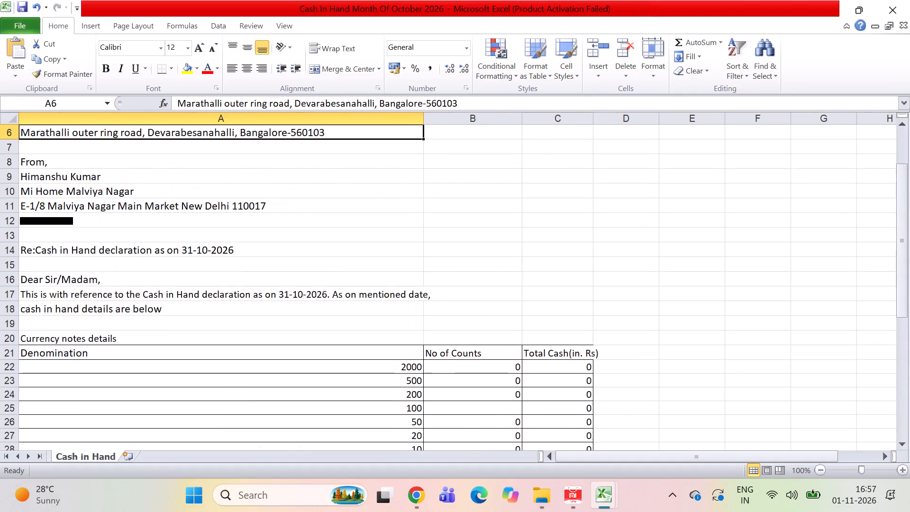
{"action": "key", "text": "Up"}
{"action": "key", "text": "Up"}
{"action": "key", "text": "Up"}
{"action": "key", "text": "Up"}
{"action": "key", "text": "Up"}
{"action": "key", "text": "Up"}
{"action": "key", "text": "Up"}
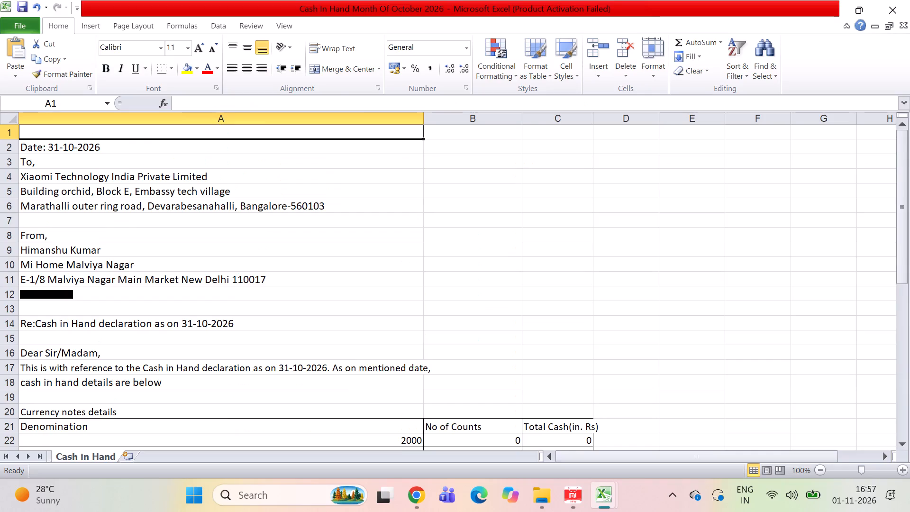
Recheck the cash declaration from the letter's date and addresses through both denomination tables to the store manager sign-off.
{"action": "key", "text": "Down"}
{"action": "key", "text": "Down"}
{"action": "key", "text": "Down"}
{"action": "key", "text": "Down"}
{"action": "key", "text": "Down"}
{"action": "key", "text": "Down"}
{"action": "key", "text": "Down"}
{"action": "key", "text": "Down"}
{"action": "key", "text": "Down"}
{"action": "key", "text": "Down"}
{"action": "key", "text": "Down"}
{"action": "key", "text": "Down"}
{"action": "key", "text": "Down"}
{"action": "key", "text": "Down"}
{"action": "key", "text": "Down"}
{"action": "key", "text": "Down"}
{"action": "key", "text": "Down"}
{"action": "key", "text": "Down"}
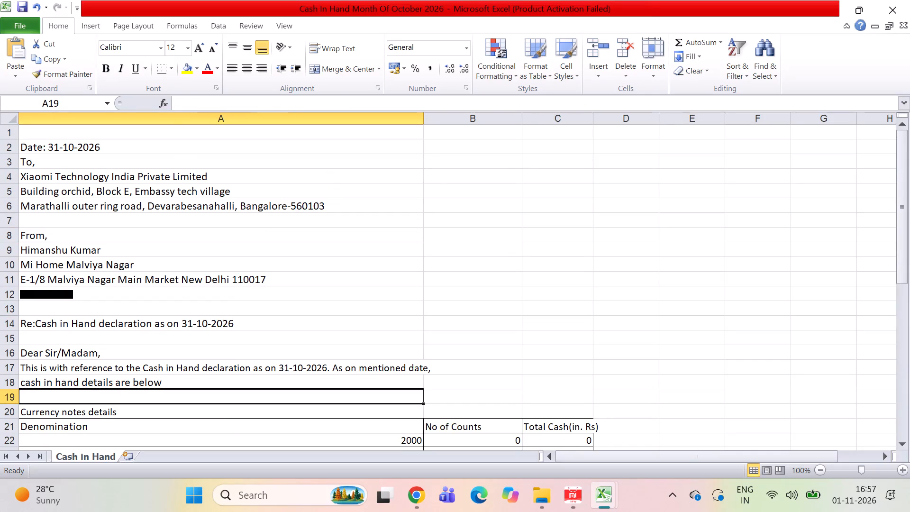
{"action": "key", "text": "Down"}
{"action": "key", "text": "Down"}
{"action": "key", "text": "Down"}
{"action": "key", "text": "Down"}
{"action": "key", "text": "Down"}
{"action": "key", "text": "Down"}
{"action": "key", "text": "Down"}
{"action": "key", "text": "Down"}
{"action": "key", "text": "Down"}
{"action": "key", "text": "Down"}
{"action": "key", "text": "Down"}
{"action": "key", "text": "Down"}
{"action": "key", "text": "Down"}
{"action": "key", "text": "Down"}
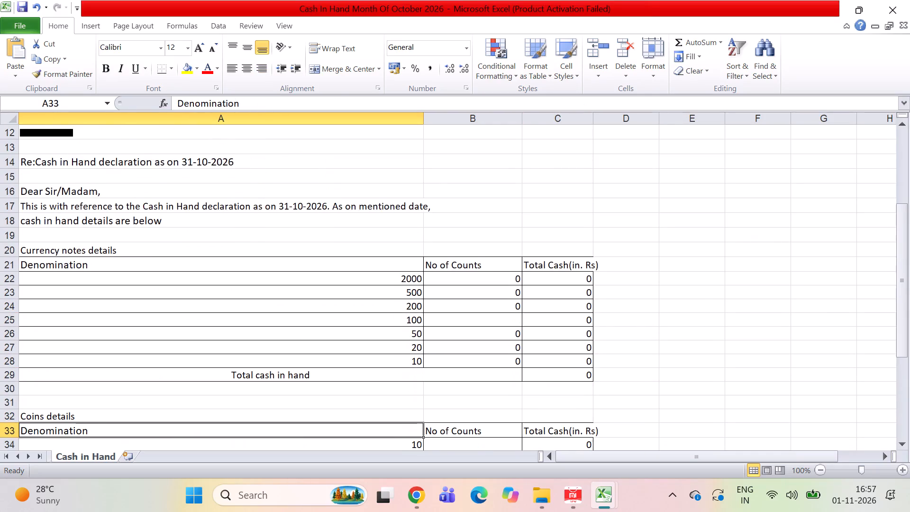
{"action": "key", "text": "Down"}
{"action": "key", "text": "Down"}
{"action": "key", "text": "Down"}
{"action": "key", "text": "Down"}
{"action": "key", "text": "Down"}
{"action": "key", "text": "Down"}
{"action": "key", "text": "Down"}
{"action": "key", "text": "Down"}
{"action": "key", "text": "Down"}
{"action": "key", "text": "Down"}
{"action": "key", "text": "Down"}
{"action": "key", "text": "Down"}
{"action": "key", "text": "Down"}
{"action": "key", "text": "Down"}
{"action": "key", "text": "Down"}
{"action": "key", "text": "Down"}
{"action": "key", "text": "Down"}
{"action": "key", "text": "Down"}
{"action": "key", "text": "Down"}
{"action": "key", "text": "Down"}
{"action": "key", "text": "Down"}
{"action": "key", "text": "Down"}
{"action": "key", "text": "Down"}
{"action": "key", "text": "Down"}
{"action": "key", "text": "Down"}
{"action": "key", "text": "Down"}
{"action": "key", "text": "Down"}
{"action": "key", "text": "Down"}
{"action": "key", "text": "Down"}
{"action": "key", "text": "Down"}
{"action": "key", "text": "Down"}
{"action": "key", "text": "Down"}
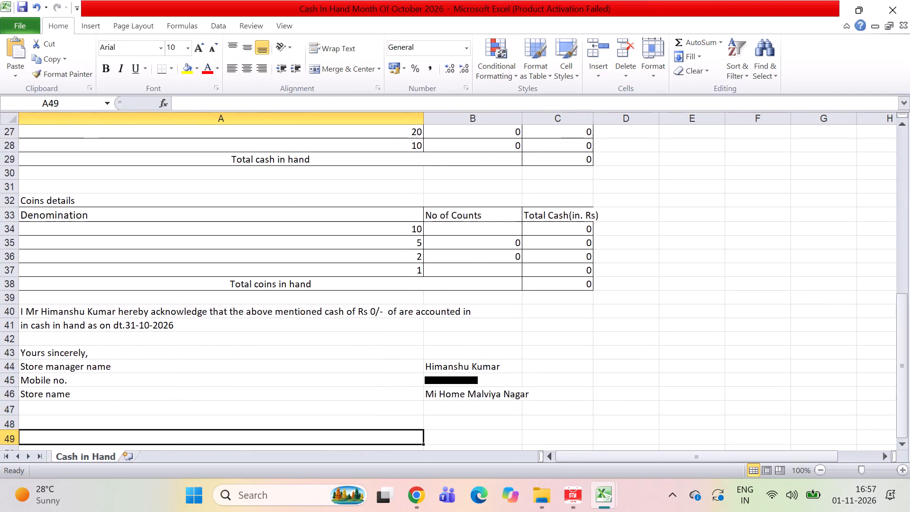
Review the declaration back from the sign-off and acknowledgement through the coin and note tables to the letter's date line.
{"action": "key", "text": "Up"}
{"action": "key", "text": "Up"}
{"action": "key", "text": "Up"}
{"action": "key", "text": "Up"}
{"action": "key", "text": "Up"}
{"action": "key", "text": "Up"}
{"action": "key", "text": "Up"}
{"action": "key", "text": "Up"}
{"action": "key", "text": "Up"}
{"action": "key", "text": "Up"}
{"action": "key", "text": "Up"}
{"action": "key", "text": "Up"}
{"action": "key", "text": "Up"}
{"action": "key", "text": "Up"}
{"action": "key", "text": "Up"}
{"action": "key", "text": "Up"}
{"action": "key", "text": "Up"}
{"action": "key", "text": "Up"}
{"action": "key", "text": "Up"}
{"action": "key", "text": "Up"}
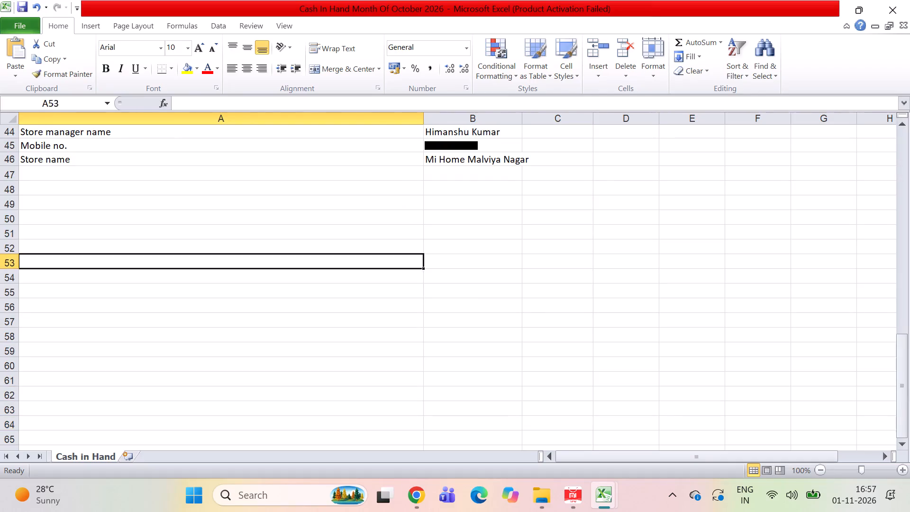
{"action": "key", "text": "Up"}
{"action": "key", "text": "Up"}
{"action": "key", "text": "Up"}
{"action": "key", "text": "Up"}
{"action": "key", "text": "Up"}
{"action": "key", "text": "Up"}
{"action": "key", "text": "Up"}
{"action": "key", "text": "Up"}
{"action": "key", "text": "Up"}
{"action": "key", "text": "Up"}
{"action": "key", "text": "Up"}
{"action": "key", "text": "Up"}
{"action": "key", "text": "Up"}
{"action": "key", "text": "Up"}
{"action": "key", "text": "Up"}
{"action": "key", "text": "Up"}
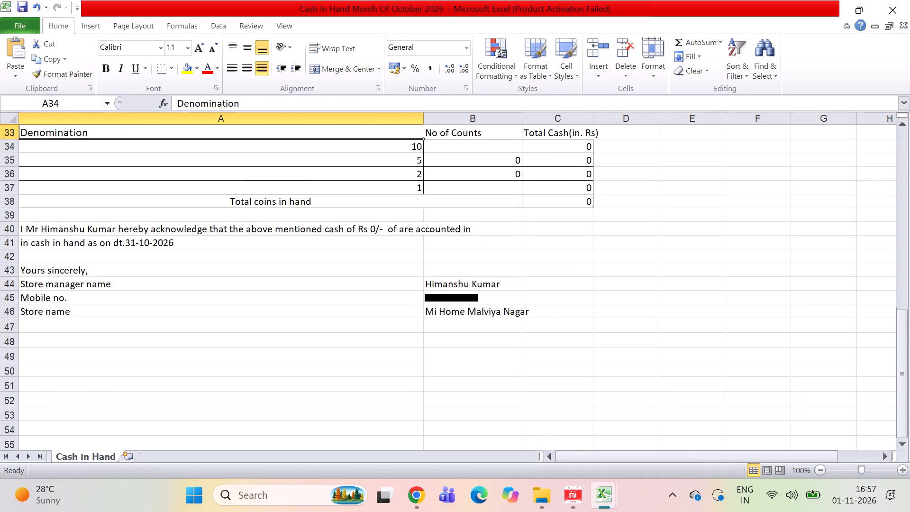
{"action": "key", "text": "Up"}
{"action": "key", "text": "Up"}
{"action": "key", "text": "Up"}
{"action": "key", "text": "Up"}
{"action": "key", "text": "Up"}
{"action": "key", "text": "Up"}
{"action": "key", "text": "Up"}
{"action": "key", "text": "Up"}
{"action": "key", "text": "Up"}
{"action": "key", "text": "Up"}
{"action": "key", "text": "Up"}
{"action": "key", "text": "Up"}
{"action": "key", "text": "Up"}
{"action": "key", "text": "Up"}
{"action": "key", "text": "Up"}
{"action": "key", "text": "Up"}
{"action": "key", "text": "Up"}
{"action": "key", "text": "Up"}
{"action": "key", "text": "Up"}
{"action": "key", "text": "Up"}
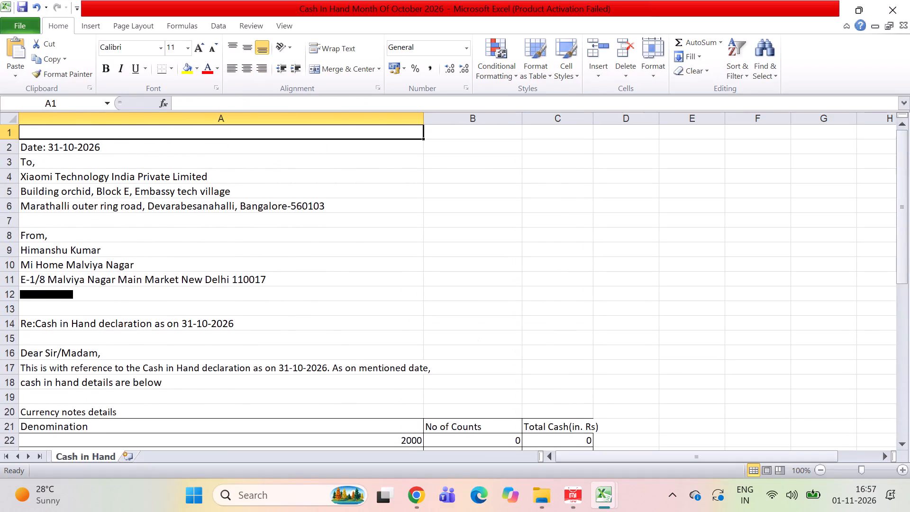
Review the cash declaration once more, from the letter's date through the note and coin tables to the store manager sign-off.
{"action": "key", "text": "Down"}
{"action": "key", "text": "Down"}
{"action": "key", "text": "Down"}
{"action": "key", "text": "Down"}
{"action": "key", "text": "Down"}
{"action": "key", "text": "Down"}
{"action": "key", "text": "Down"}
{"action": "key", "text": "Down"}
{"action": "key", "text": "Down"}
{"action": "key", "text": "Down"}
{"action": "key", "text": "Down"}
{"action": "key", "text": "Down"}
{"action": "key", "text": "Down"}
{"action": "key", "text": "Down"}
{"action": "key", "text": "Down"}
{"action": "key", "text": "Down"}
{"action": "key", "text": "Down"}
{"action": "key", "text": "Down"}
{"action": "key", "text": "Down"}
{"action": "key", "text": "Down"}
{"action": "key", "text": "Down"}
{"action": "key", "text": "Down"}
{"action": "key", "text": "Down"}
{"action": "key", "text": "Down"}
{"action": "key", "text": "Down"}
{"action": "key", "text": "Down"}
{"action": "key", "text": "Down"}
{"action": "key", "text": "Down"}
{"action": "key", "text": "Down"}
{"action": "key", "text": "Down"}
{"action": "key", "text": "Down"}
{"action": "key", "text": "Down"}
{"action": "key", "text": "Down"}
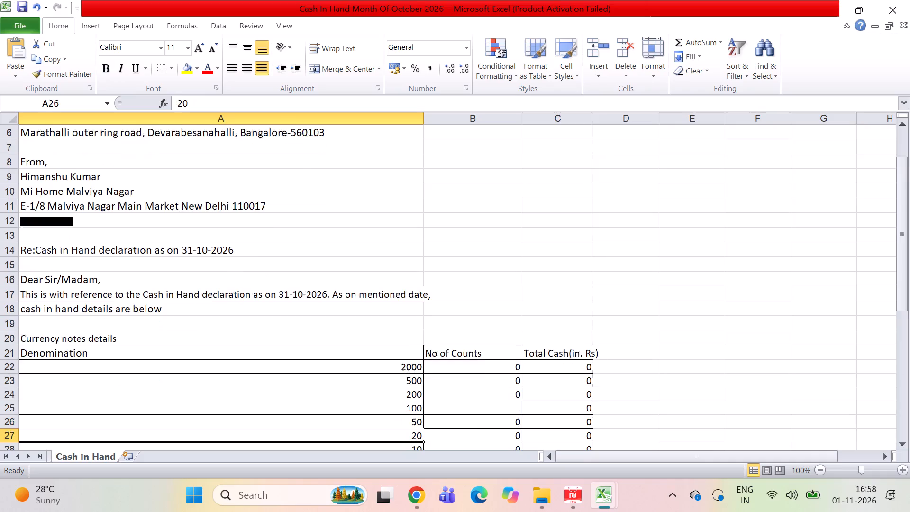
{"action": "key", "text": "Down"}
{"action": "key", "text": "Down"}
{"action": "key", "text": "Down"}
{"action": "key", "text": "Down"}
{"action": "key", "text": "Down"}
{"action": "key", "text": "Down"}
{"action": "key", "text": "Down"}
{"action": "key", "text": "Down"}
{"action": "key", "text": "Down"}
{"action": "key", "text": "Down"}
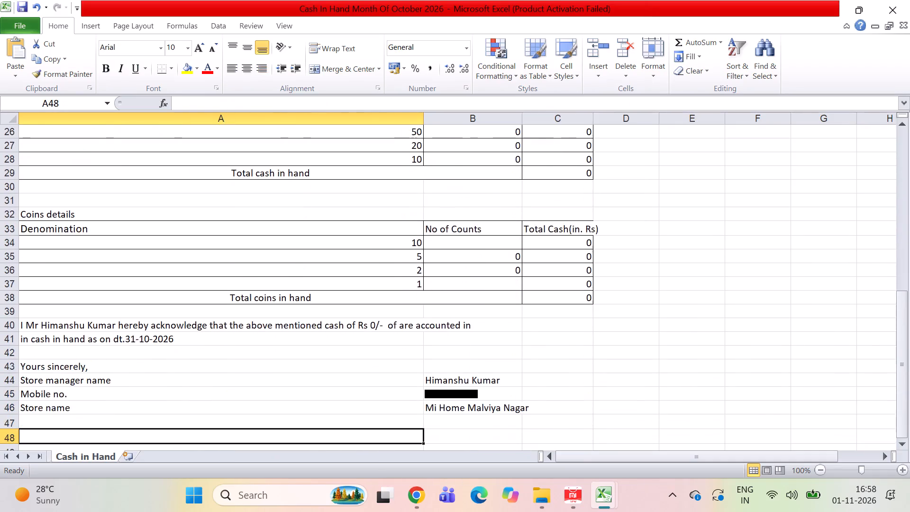
{"action": "key", "text": "Down"}
{"action": "key", "text": "Down"}
{"action": "key", "text": "Up"}
{"action": "key", "text": "Up"}
{"action": "key", "text": "Up"}
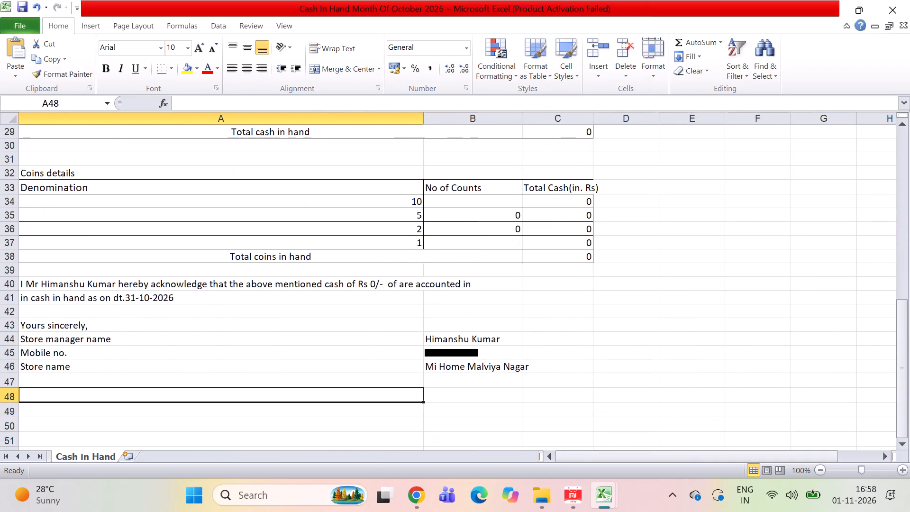
Save the Cash in Hand Month Of October 2026 workbook and close it.
{"action": "key", "text": "ctrl+s"}
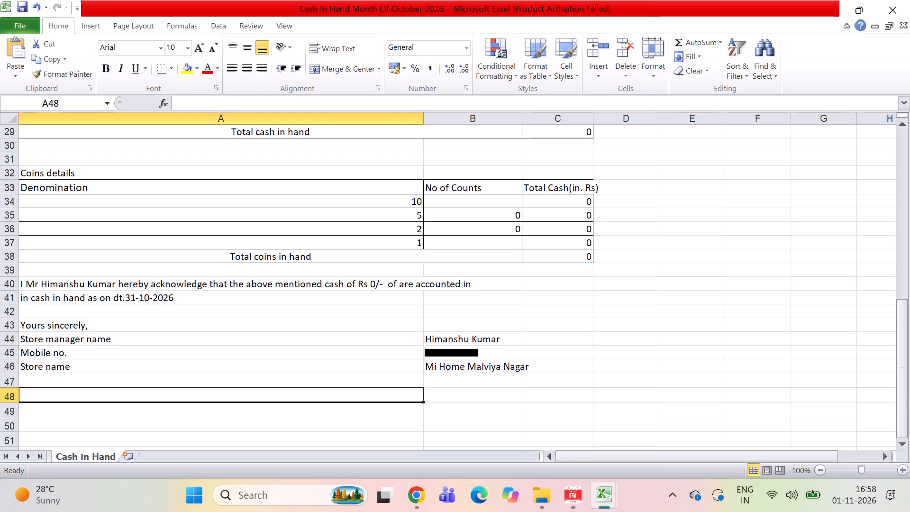
{"action": "key", "text": "Up"}
{"action": "key", "text": "Down"}
{"action": "key", "text": "Up"}
{"action": "key", "text": "Down"}
{"action": "key", "text": "Up"}
{"action": "key", "text": "Up"}
{"action": "key", "text": "Down"}
{"action": "key", "text": "Down"}
{"action": "key", "text": "Up"}
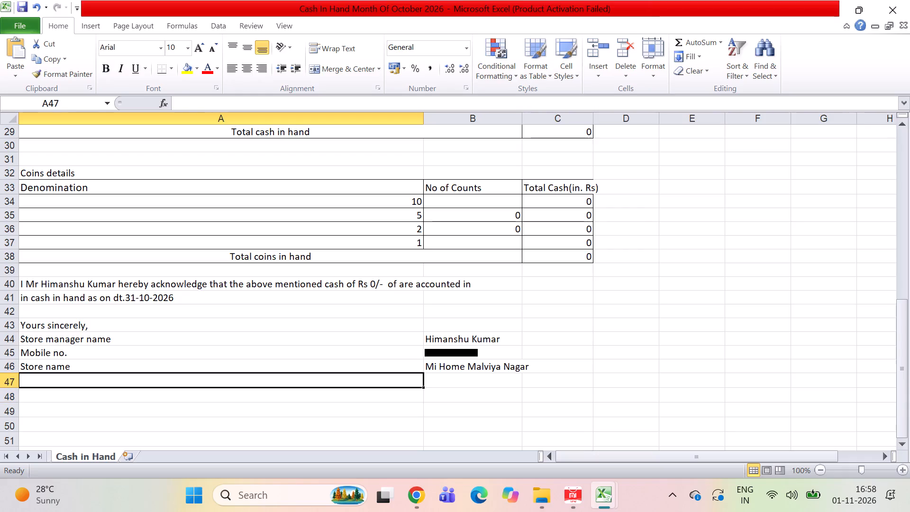
{"action": "key", "text": "Down"}
{"action": "key", "text": "Up"}
{"action": "key", "text": "ctrl+s"}
{"action": "key", "text": "ctrl+s"}
{"action": "key", "text": "ctrl+s"}
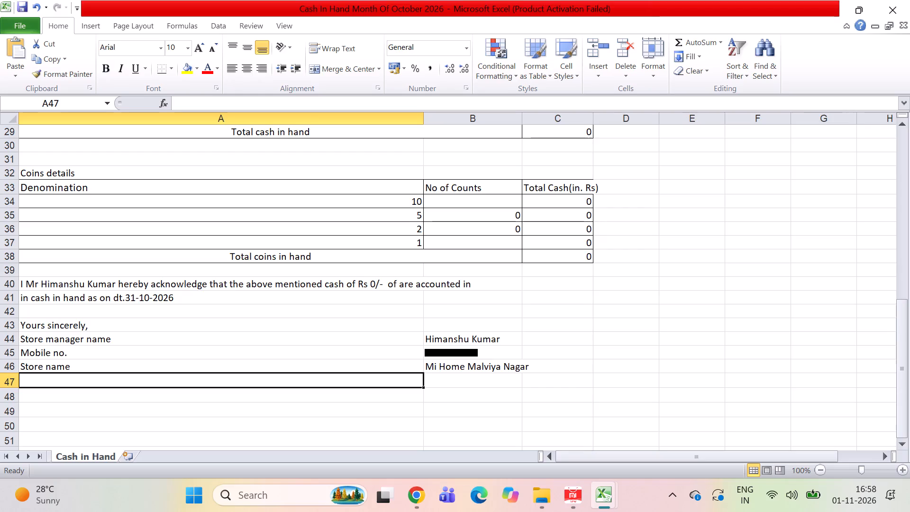
{"action": "scroll", "coordinate": [443, 399], "scroll_direction": "up", "scroll_amount": 3}
{"action": "left_click", "coordinate": [906, 6]}
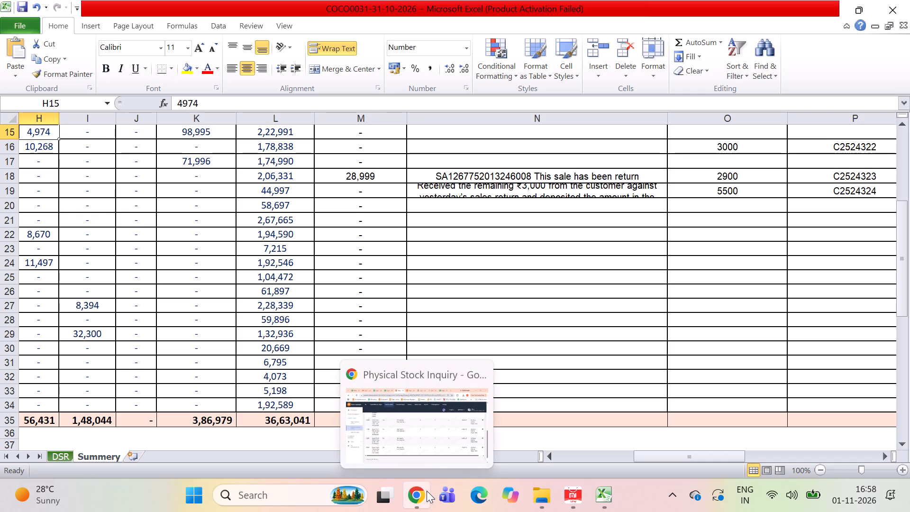
Switch to Chrome's Malviya nagar DWM DSR Sep-26-RDC spreadsheet and examine the Summary sheet's 16 Oct 2026 row across all columns.
{"action": "left_click", "coordinate": [435, 447]}
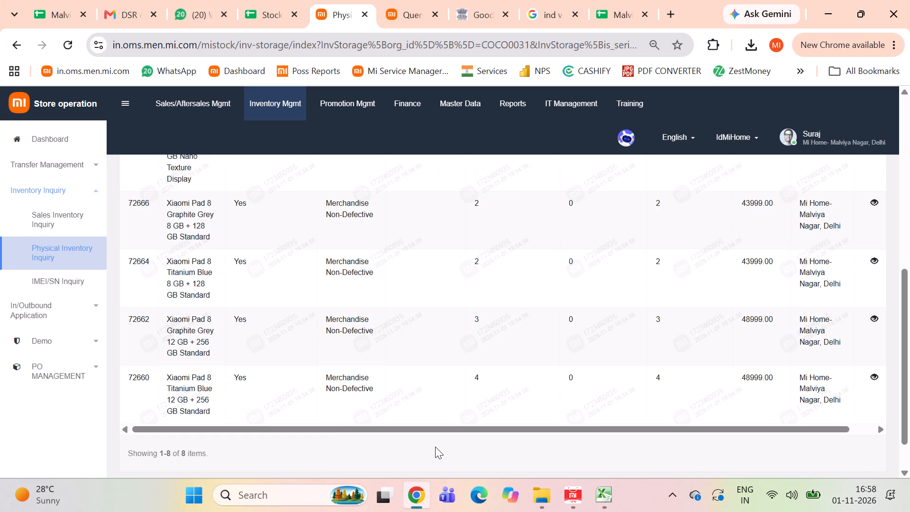
{"action": "left_click", "coordinate": [49, 1]}
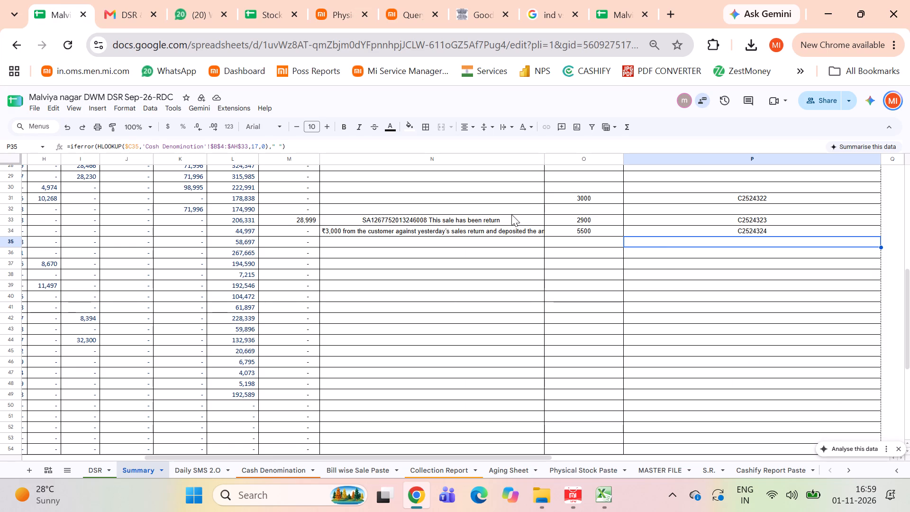
{"action": "left_click", "coordinate": [507, 230]}
{"action": "key", "text": "Left"}
{"action": "key", "text": "Left"}
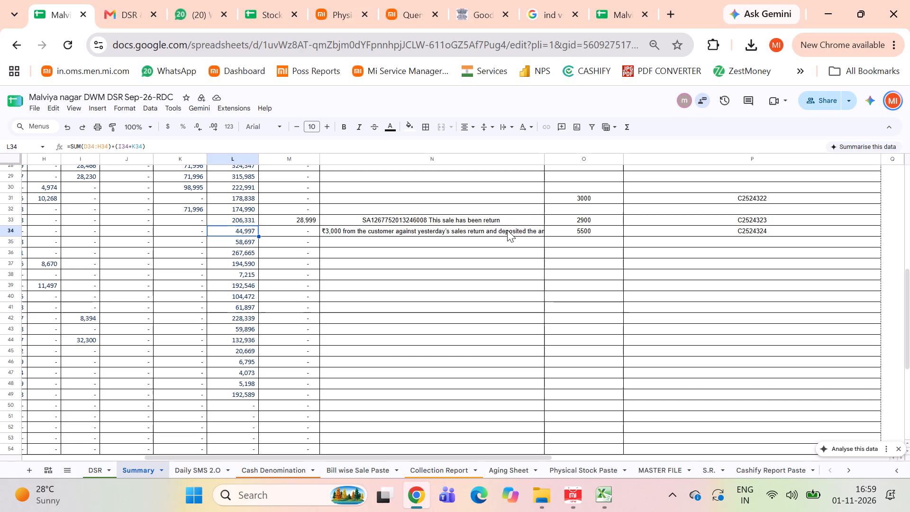
{"action": "key", "text": "Right"}
{"action": "key", "text": "Right"}
{"action": "key", "text": "Right"}
{"action": "key", "text": "Right"}
{"action": "key", "text": "Right"}
{"action": "key", "text": "Left"}
{"action": "key", "text": "Left"}
{"action": "key", "text": "Left"}
{"action": "key", "text": "Left"}
{"action": "key", "text": "Left"}
{"action": "key", "text": "Left"}
{"action": "key", "text": "Left"}
{"action": "key", "text": "Left"}
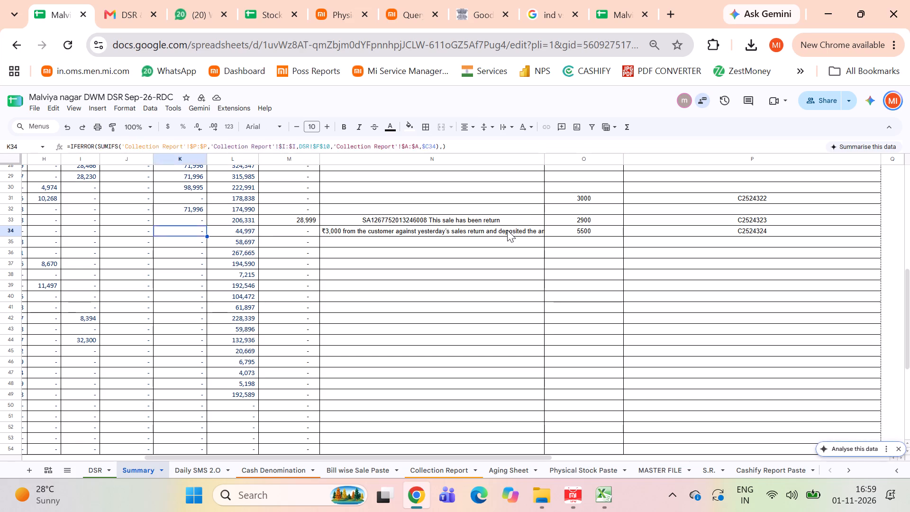
{"action": "key", "text": "Left"}
{"action": "key", "text": "Left"}
{"action": "key", "text": "Left"}
{"action": "key", "text": "Left"}
{"action": "key", "text": "Left"}
{"action": "key", "text": "Left"}
{"action": "key", "text": "Left"}
{"action": "key", "text": "Left"}
{"action": "key", "text": "Left"}
{"action": "key", "text": "Left"}
{"action": "key", "text": "Right"}
{"action": "key", "text": "Right"}
{"action": "key", "text": "Right"}
{"action": "key", "text": "Right"}
{"action": "key", "text": "Right"}
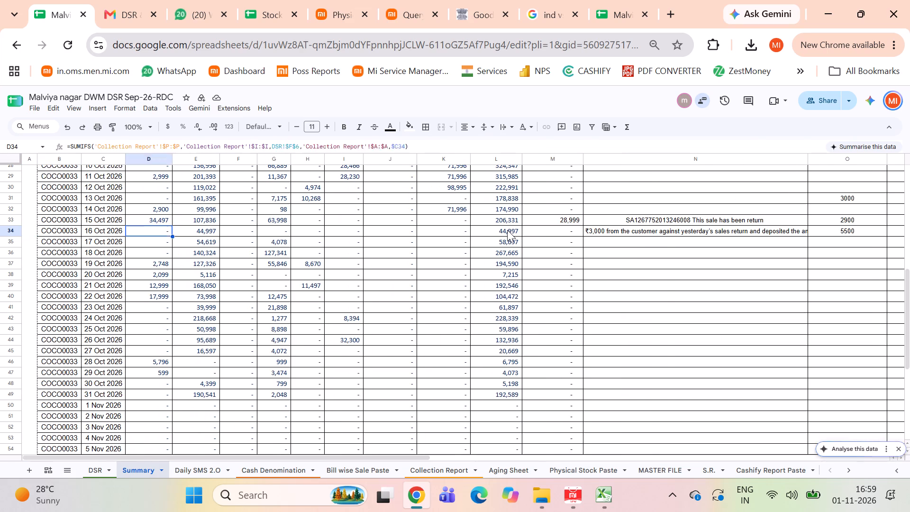
{"action": "key", "text": "Right"}
{"action": "key", "text": "Right"}
{"action": "key", "text": "Right"}
{"action": "key", "text": "Right"}
{"action": "key", "text": "Right"}
{"action": "key", "text": "Right"}
{"action": "key", "text": "Right"}
{"action": "key", "text": "Right"}
{"action": "key", "text": "Right"}
{"action": "key", "text": "Right"}
{"action": "key", "text": "Right"}
{"action": "key", "text": "Right"}
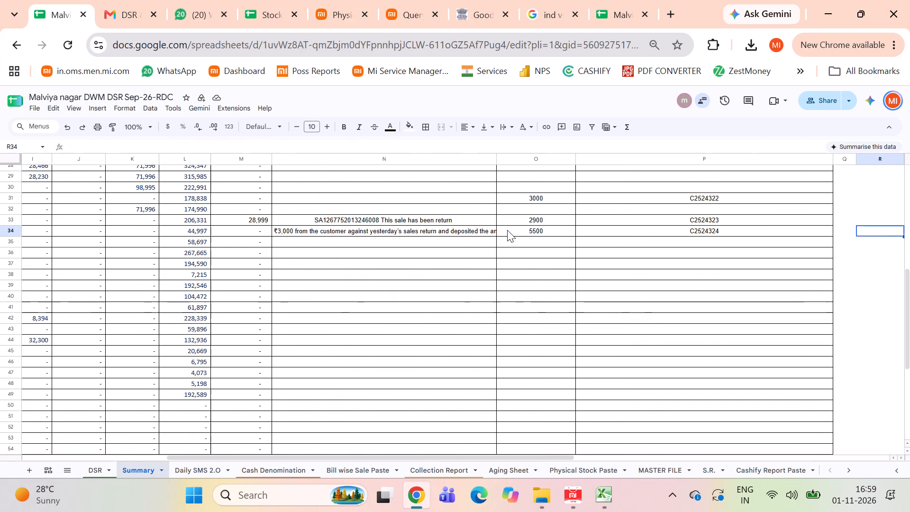
Fill the Cash Denomination lookup formulas in O34:P34 of the Summary sheet down through row 60.
{"action": "key", "text": "Left"}
{"action": "key", "text": "Left"}
{"action": "key", "text": "Left"}
{"action": "key", "text": "Left"}
{"action": "key", "text": "Left"}
{"action": "key", "text": "Right"}
{"action": "key", "text": "Right"}
{"action": "key", "text": "Right"}
{"action": "key", "text": "Left"}
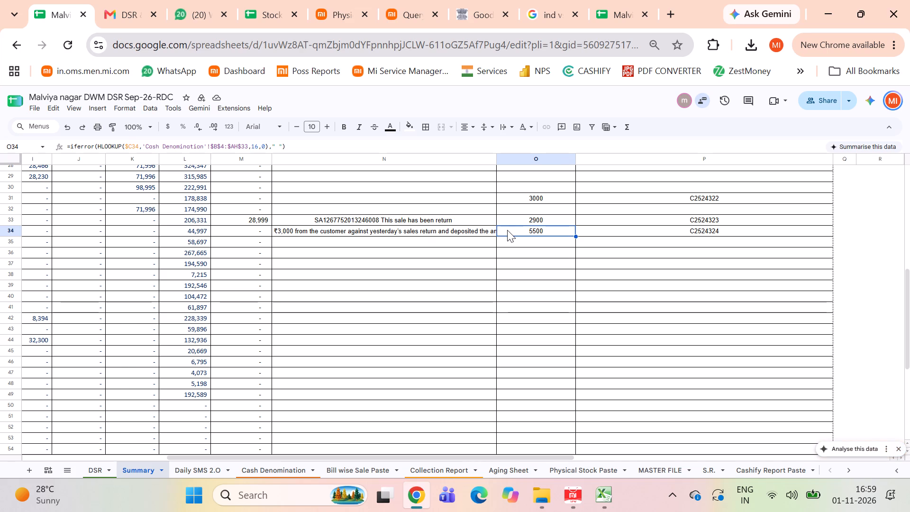
{"action": "key", "text": "shift+Right"}
{"action": "key", "text": "shift+Down"}
{"action": "key", "text": "shift+Down"}
{"action": "key", "text": "shift+Down"}
{"action": "key", "text": "shift+Down"}
{"action": "key", "text": "shift+Down"}
{"action": "key", "text": "shift+Down"}
{"action": "key", "text": "shift+Down"}
{"action": "key", "text": "shift+Down"}
{"action": "key", "text": "shift+Down"}
{"action": "key", "text": "shift+Down"}
{"action": "key", "text": "shift+Down"}
{"action": "key", "text": "shift+Down"}
{"action": "key", "text": "shift+Down"}
{"action": "key", "text": "shift+Down"}
{"action": "key", "text": "shift+Down"}
{"action": "key", "text": "shift+Down"}
{"action": "key", "text": "shift+Down"}
{"action": "key", "text": "shift+Down"}
{"action": "key", "text": "shift+Down"}
{"action": "key", "text": "shift+Down"}
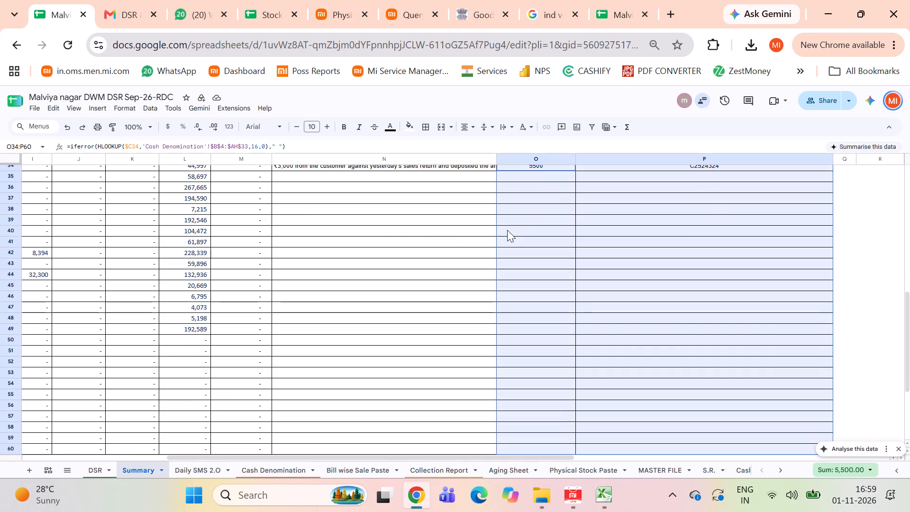
{"action": "key", "text": "ctrl+d"}
{"action": "key", "text": "Up"}
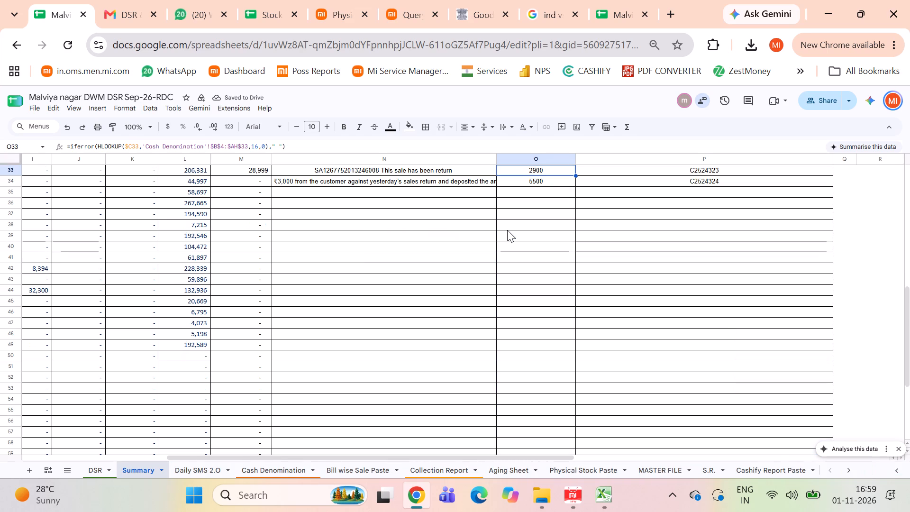
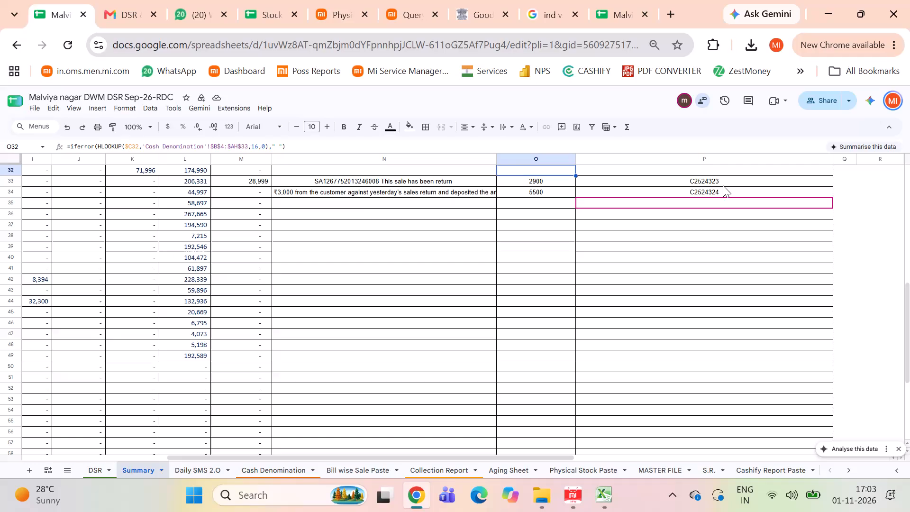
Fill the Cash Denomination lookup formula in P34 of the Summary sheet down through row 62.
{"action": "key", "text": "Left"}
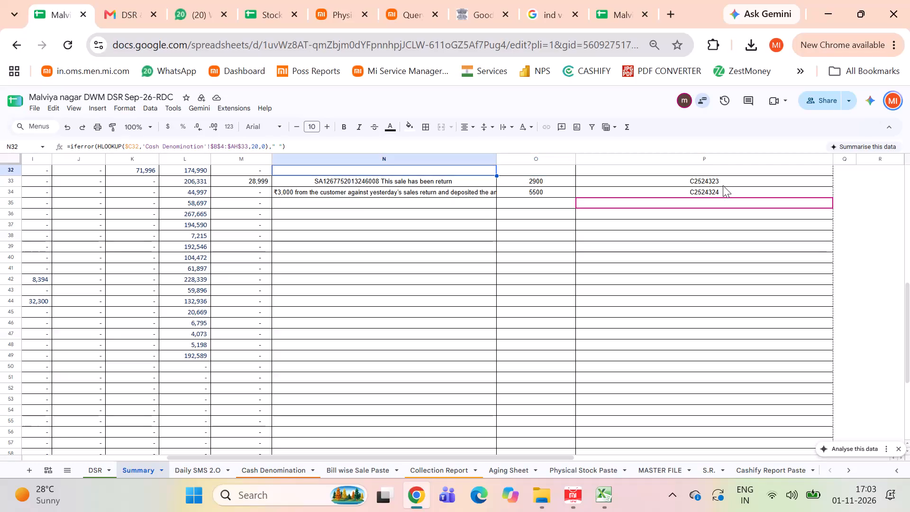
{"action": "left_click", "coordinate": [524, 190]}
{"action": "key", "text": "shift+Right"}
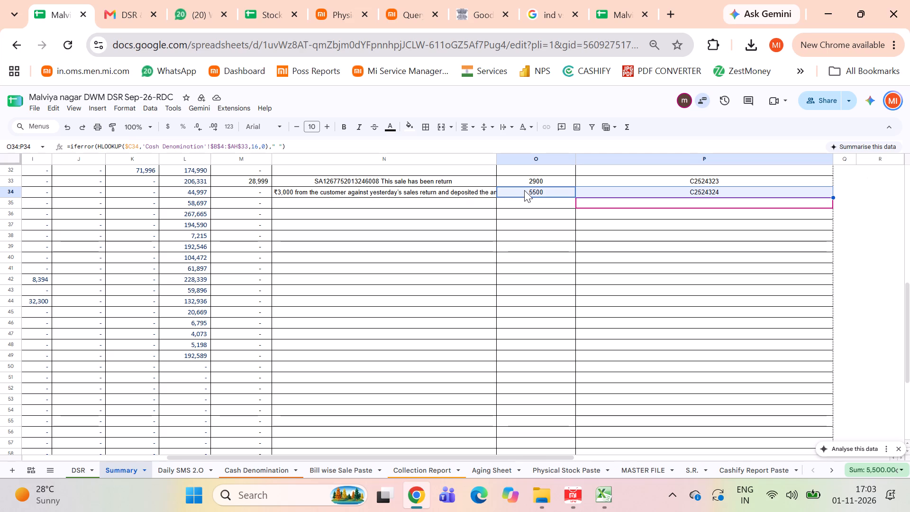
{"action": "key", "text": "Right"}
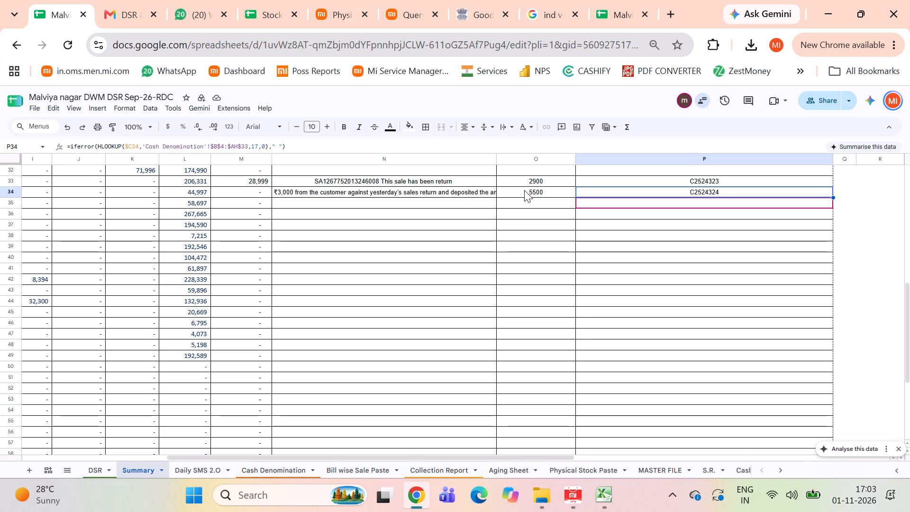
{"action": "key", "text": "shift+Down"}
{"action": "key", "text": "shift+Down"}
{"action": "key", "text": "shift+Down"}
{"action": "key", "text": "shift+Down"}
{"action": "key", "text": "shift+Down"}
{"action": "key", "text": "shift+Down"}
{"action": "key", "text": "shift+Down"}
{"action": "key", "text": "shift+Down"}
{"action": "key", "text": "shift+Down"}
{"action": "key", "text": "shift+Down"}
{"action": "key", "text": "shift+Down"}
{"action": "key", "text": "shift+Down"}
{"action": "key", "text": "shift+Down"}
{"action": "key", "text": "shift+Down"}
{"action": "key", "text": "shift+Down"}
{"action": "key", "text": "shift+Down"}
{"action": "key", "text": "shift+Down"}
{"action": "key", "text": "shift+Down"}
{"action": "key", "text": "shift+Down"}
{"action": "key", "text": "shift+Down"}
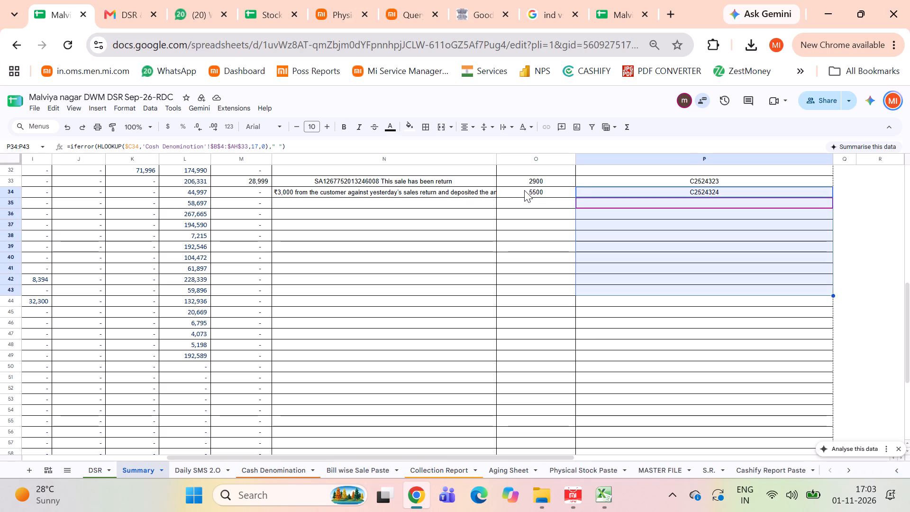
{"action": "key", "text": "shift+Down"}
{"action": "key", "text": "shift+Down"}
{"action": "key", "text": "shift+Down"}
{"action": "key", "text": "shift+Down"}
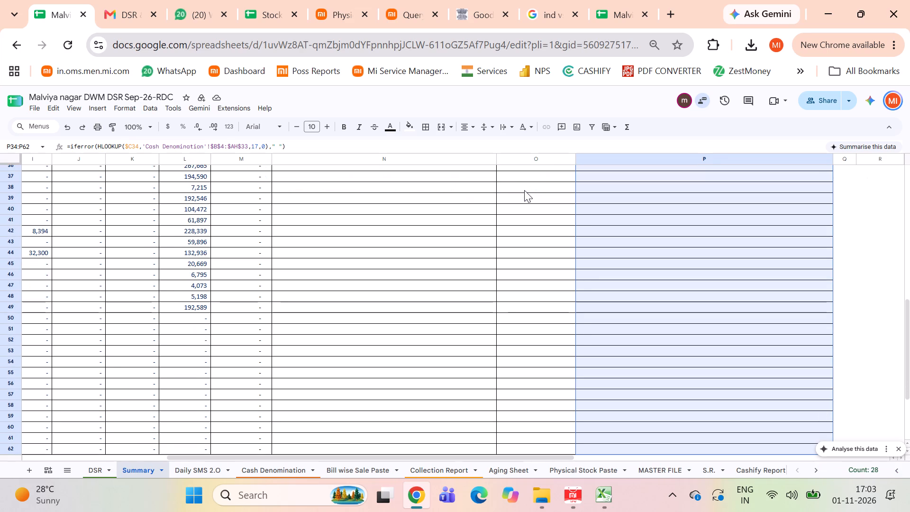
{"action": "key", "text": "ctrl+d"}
Fill the slip-number lookup formula in P34 down through row 69, and check it against the neighbouring lookups in rows 33 and 34.
{"action": "key", "text": "Up"}
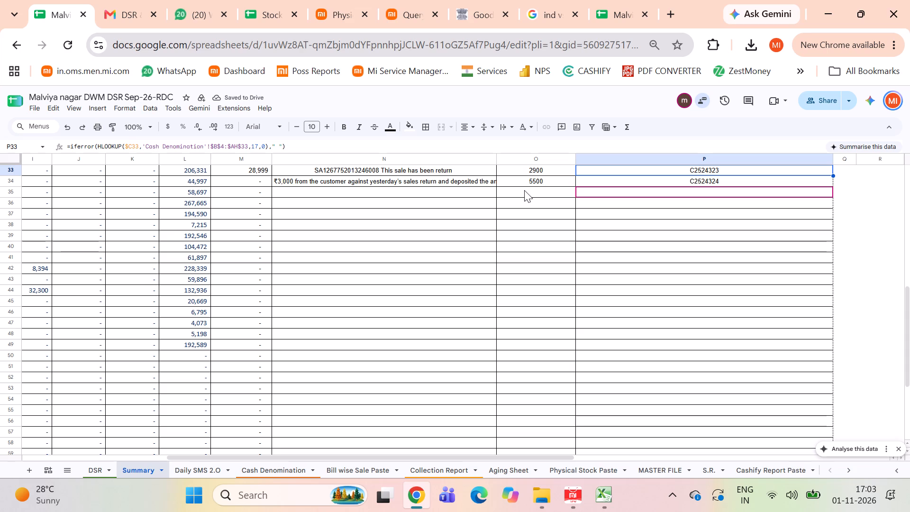
{"action": "key", "text": "Down"}
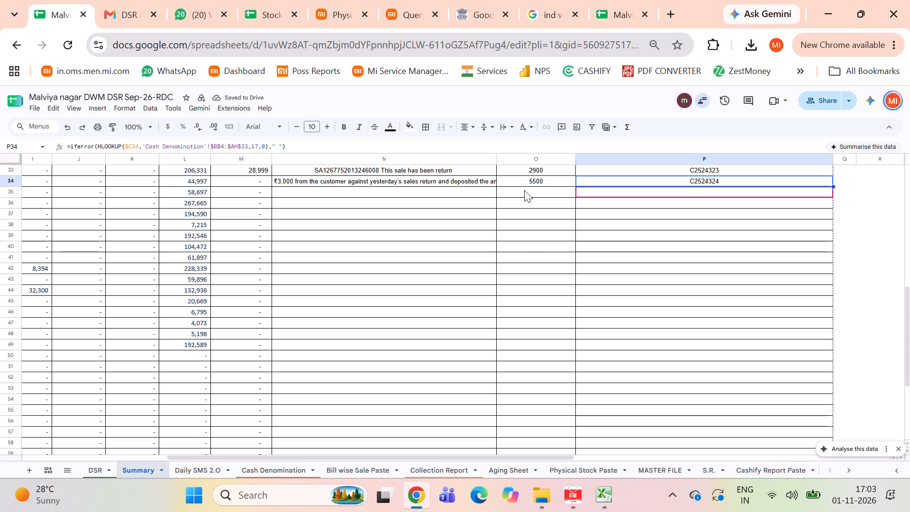
{"action": "key", "text": "Up"}
{"action": "key", "text": "Down"}
{"action": "key", "text": "shift+Down"}
{"action": "key", "text": "shift+Down"}
{"action": "key", "text": "shift+Down"}
{"action": "key", "text": "shift+Down"}
{"action": "key", "text": "shift+Down"}
{"action": "key", "text": "shift+Down"}
{"action": "key", "text": "shift+Down"}
{"action": "key", "text": "shift+Down"}
{"action": "key", "text": "shift+Down"}
{"action": "key", "text": "shift+Down"}
{"action": "key", "text": "shift+Down"}
{"action": "key", "text": "shift+Down"}
{"action": "key", "text": "shift+Down"}
{"action": "key", "text": "shift+Down"}
{"action": "key", "text": "shift+Down"}
{"action": "key", "text": "shift+Down"}
{"action": "key", "text": "shift+Down"}
{"action": "key", "text": "shift+Down"}
{"action": "key", "text": "shift+Down"}
{"action": "key", "text": "shift+Down"}
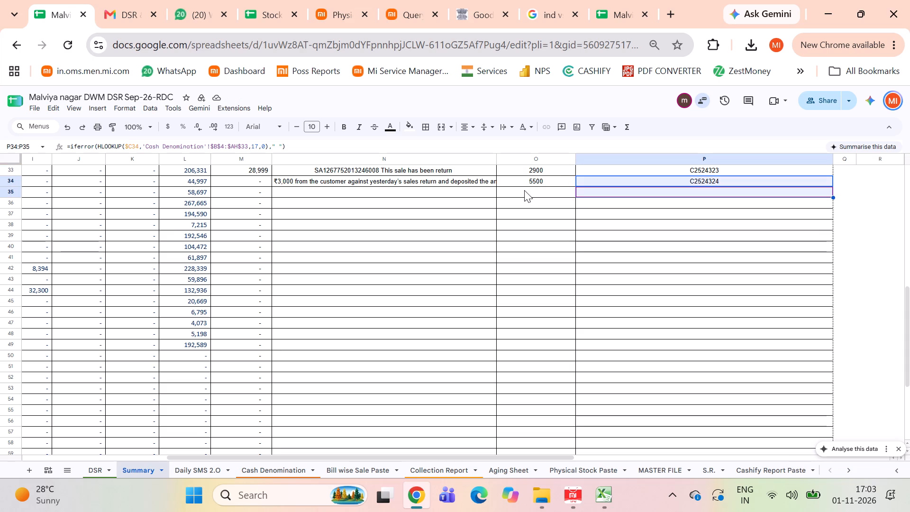
{"action": "key", "text": "shift+Up"}
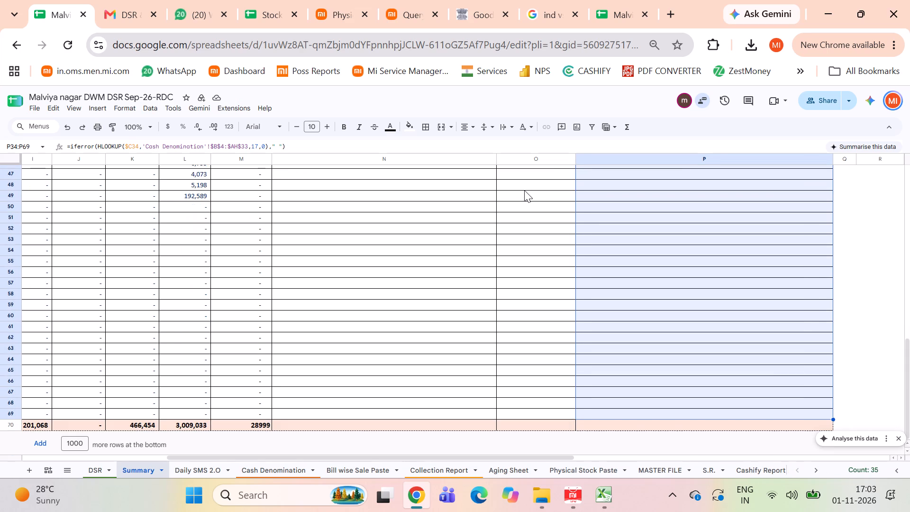
{"action": "key", "text": "shift+Up"}
{"action": "key", "text": "shift+Down"}
{"action": "key", "text": "ctrl+d"}
{"action": "key", "text": "Up"}
{"action": "key", "text": "Up"}
{"action": "key", "text": "Left"}
{"action": "key", "text": "Down"}
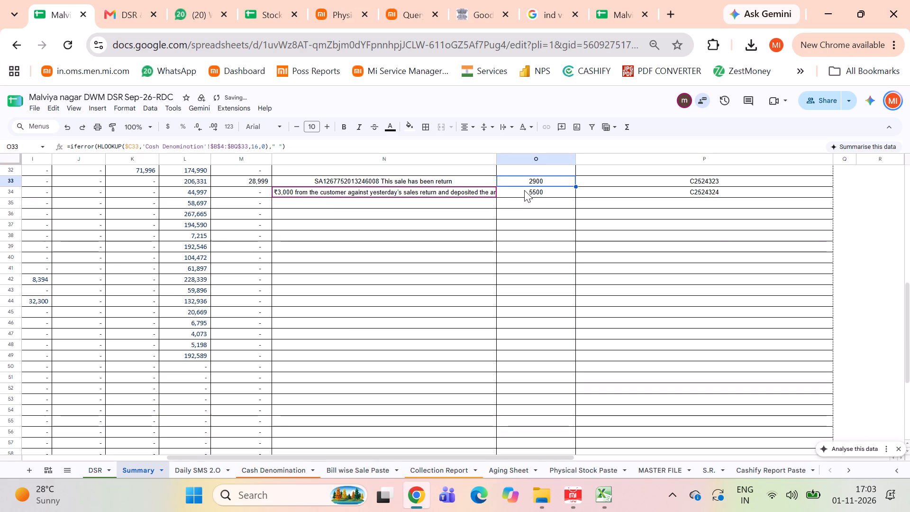
{"action": "key", "text": "Down"}
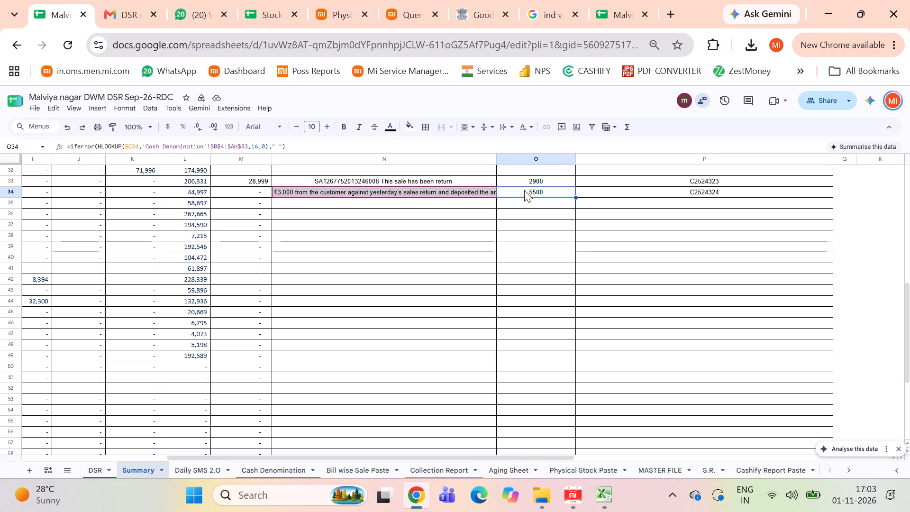
{"action": "key", "text": "Right"}
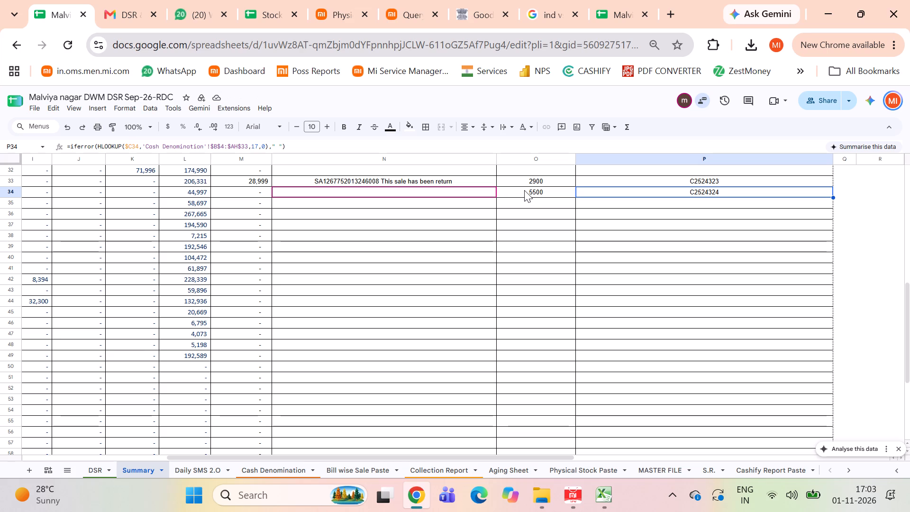
Fill the remarks lookup formula in N34 down to the last rows above the Summary totals row.
{"action": "left_click", "coordinate": [381, 192]}
{"action": "key", "text": "shift+Down"}
{"action": "key", "text": "shift+Down"}
{"action": "key", "text": "shift+Down"}
{"action": "key", "text": "shift+Down"}
{"action": "key", "text": "shift+Down"}
{"action": "key", "text": "shift+Down"}
{"action": "key", "text": "shift+Down"}
{"action": "key", "text": "shift+Down"}
{"action": "key", "text": "shift+Down"}
{"action": "key", "text": "shift+Down"}
{"action": "key", "text": "shift+Down"}
{"action": "key", "text": "shift+Down"}
{"action": "key", "text": "shift+Down"}
{"action": "key", "text": "shift+Down"}
{"action": "key", "text": "shift+Down"}
{"action": "key", "text": "shift+Down"}
{"action": "key", "text": "shift+Down"}
{"action": "key", "text": "shift+Down"}
{"action": "key", "text": "shift+Down"}
{"action": "key", "text": "shift+Down"}
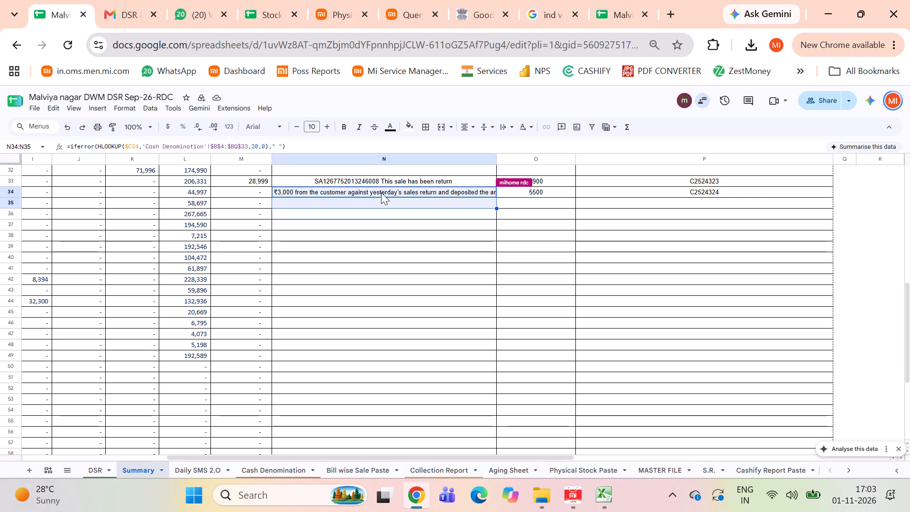
{"action": "key", "text": "shift+Down"}
{"action": "key", "text": "shift+Down"}
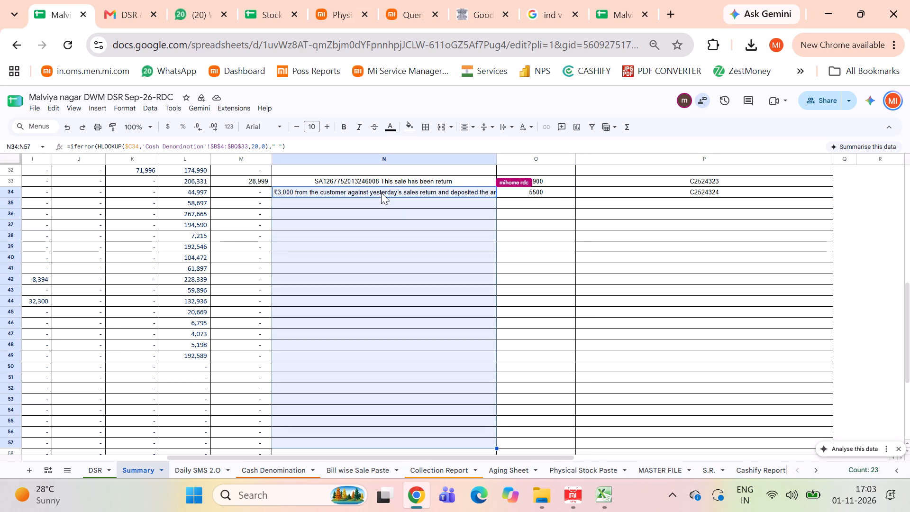
{"action": "key", "text": "ctrl+d"}
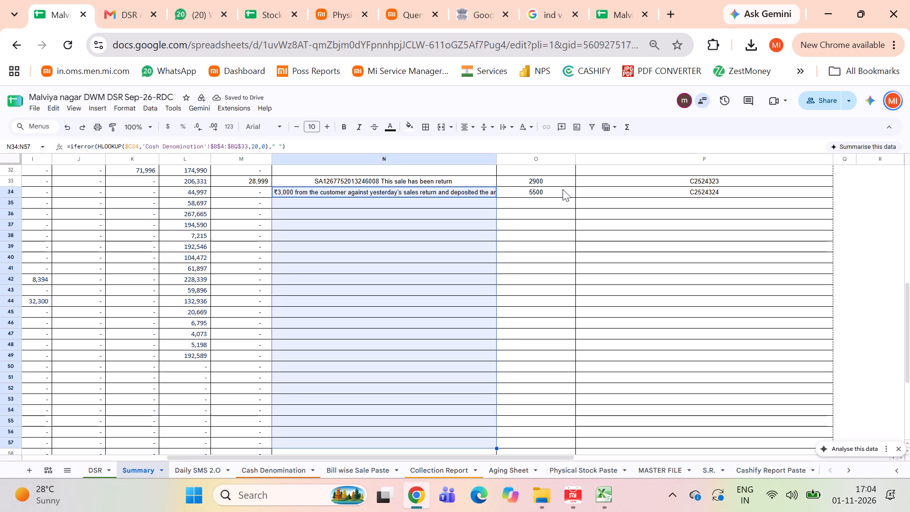
{"action": "key", "text": "shift+Down"}
{"action": "key", "text": "shift+Down"}
{"action": "key", "text": "shift+Down"}
{"action": "key", "text": "shift+Down"}
{"action": "key", "text": "shift+Down"}
{"action": "key", "text": "shift+Down"}
{"action": "key", "text": "shift+Down"}
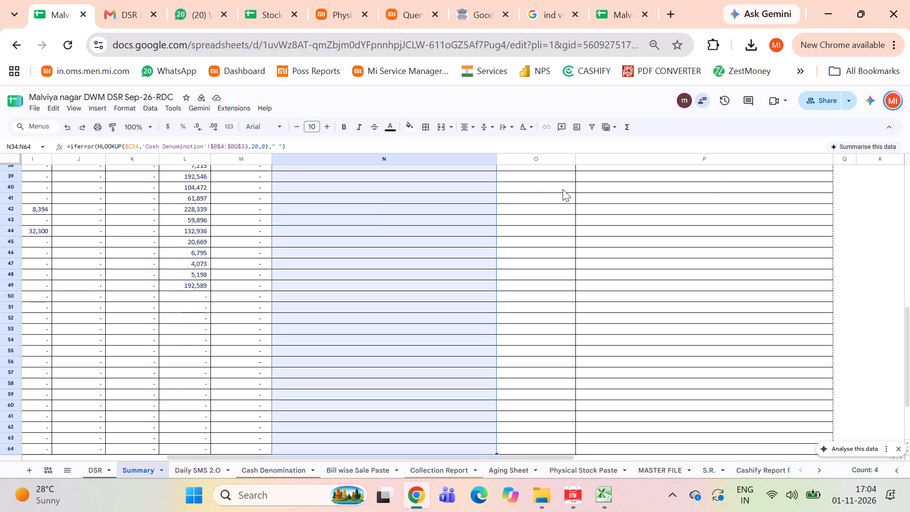
{"action": "key", "text": "shift+Down"}
{"action": "key", "text": "shift+Down"}
{"action": "key", "text": "shift+Down"}
{"action": "key", "text": "shift+Down"}
{"action": "key", "text": "shift+Down"}
{"action": "key", "text": "shift+Down"}
{"action": "key", "text": "shift+Down"}
{"action": "key", "text": "shift+Up"}
{"action": "key", "text": "shift+Up"}
{"action": "key", "text": "shift+Up"}
{"action": "key", "text": "shift+Down"}
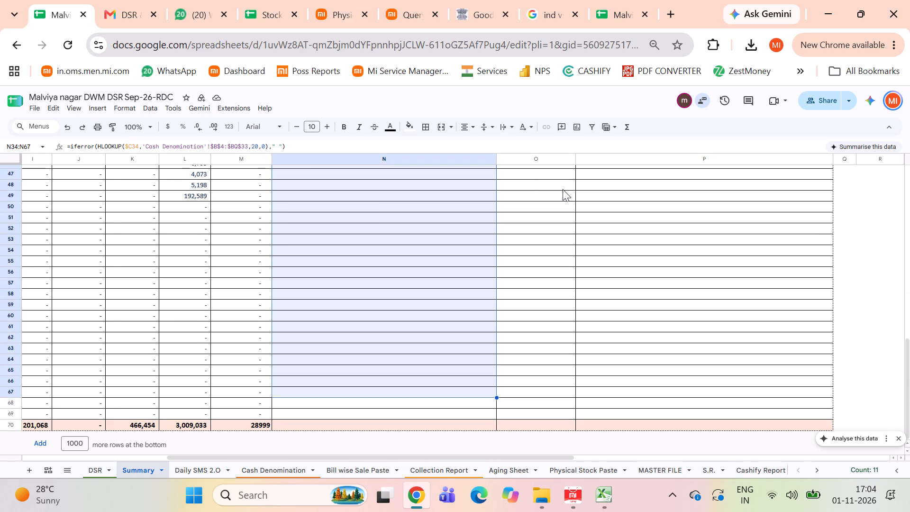
{"action": "key", "text": "shift+Down"}
{"action": "key", "text": "ctrl+d"}
{"action": "key", "text": "Up"}
{"action": "key", "text": "Up"}
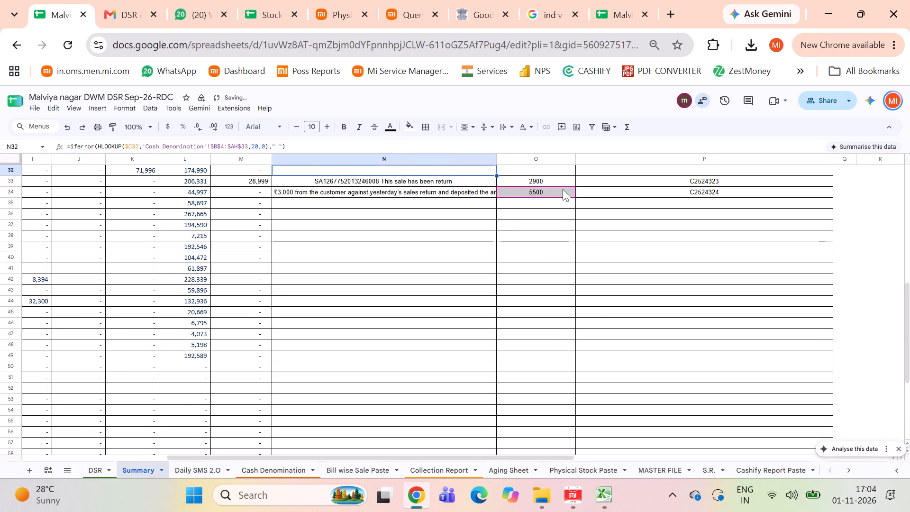
{"action": "key", "text": "Down"}
{"action": "key", "text": "Down"}
{"action": "key", "text": "Right"}
{"action": "key", "text": "Right"}
{"action": "key", "text": "Right"}
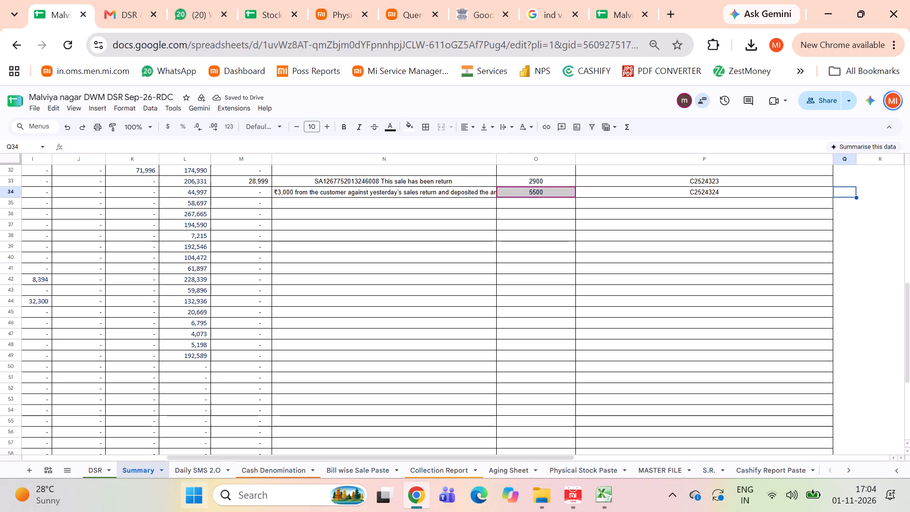
Examine the Cash Denomination sheet's banking amounts, deposits and CMS slip numbers from 5 Oct to 22 Oct 2026.
{"action": "left_click", "coordinate": [281, 469]}
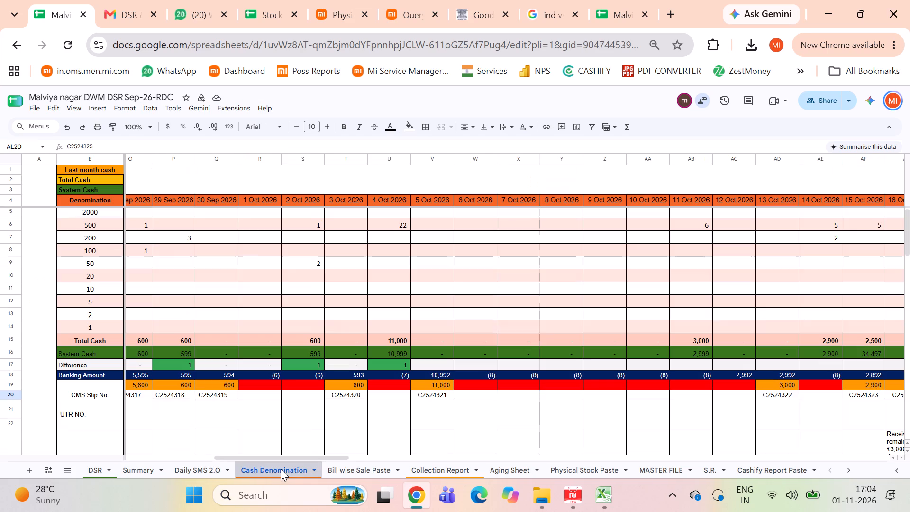
{"action": "left_click", "coordinate": [449, 412]}
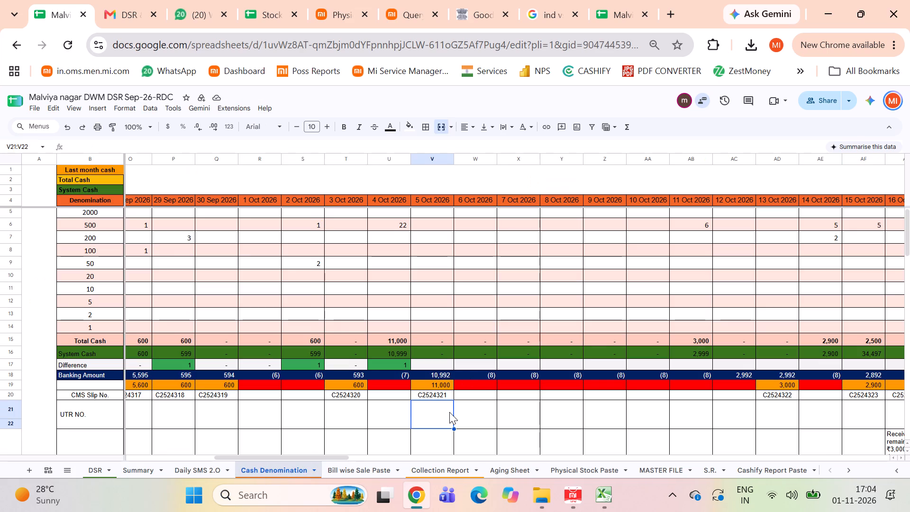
{"action": "key", "text": "Right"}
{"action": "key", "text": "Right"}
{"action": "key", "text": "Right"}
{"action": "key", "text": "Right"}
{"action": "key", "text": "Right"}
{"action": "key", "text": "Right"}
{"action": "key", "text": "Right"}
{"action": "key", "text": "Right"}
{"action": "key", "text": "Right"}
{"action": "key", "text": "Right"}
{"action": "key", "text": "Right"}
{"action": "key", "text": "Right"}
{"action": "key", "text": "Right"}
{"action": "key", "text": "Right"}
{"action": "key", "text": "Right"}
{"action": "key", "text": "Right"}
{"action": "key", "text": "Left"}
{"action": "key", "text": "Left"}
{"action": "key", "text": "Left"}
{"action": "key", "text": "Left"}
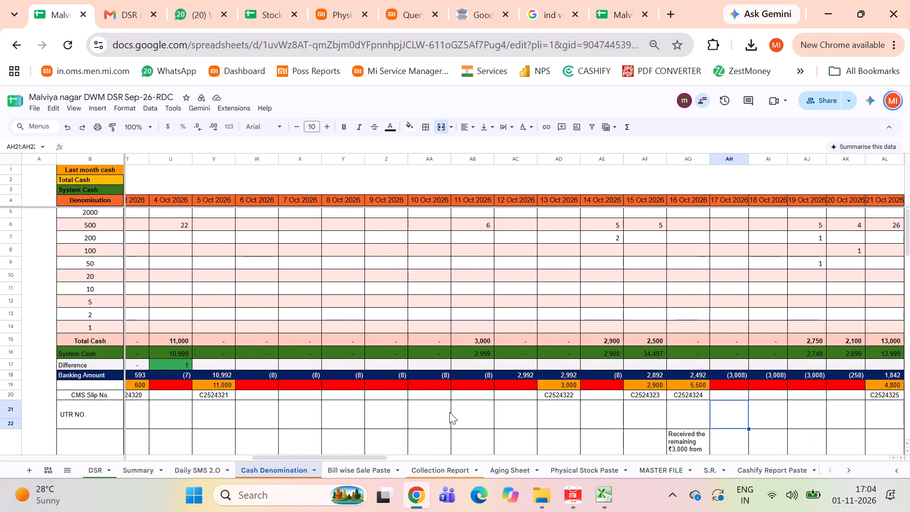
{"action": "key", "text": "Up"}
{"action": "key", "text": "Up"}
{"action": "key", "text": "Down"}
{"action": "key", "text": "Down"}
{"action": "key", "text": "Right"}
{"action": "key", "text": "Right"}
{"action": "key", "text": "Right"}
{"action": "key", "text": "Right"}
{"action": "key", "text": "Right"}
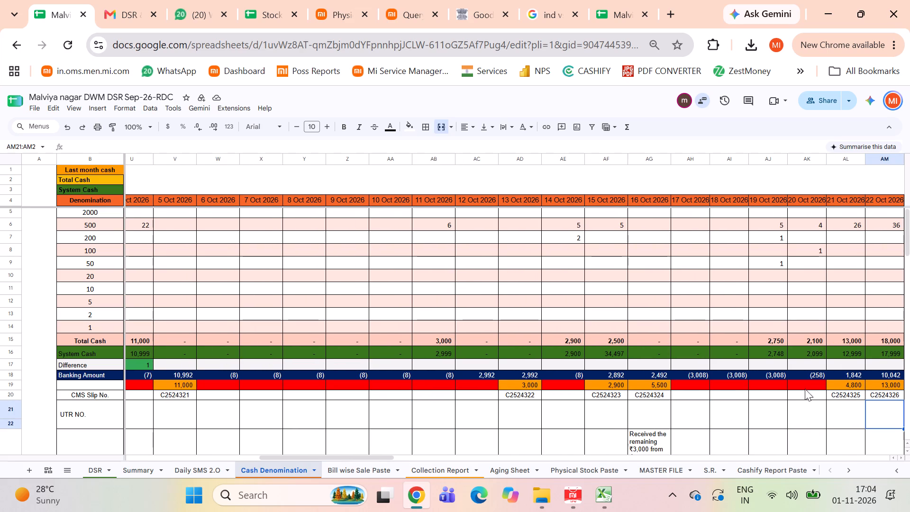
Review the CMS Slip No. row of the Cash Denomination sheet from 21 Oct through the month-end dates.
{"action": "left_click", "coordinate": [846, 396]}
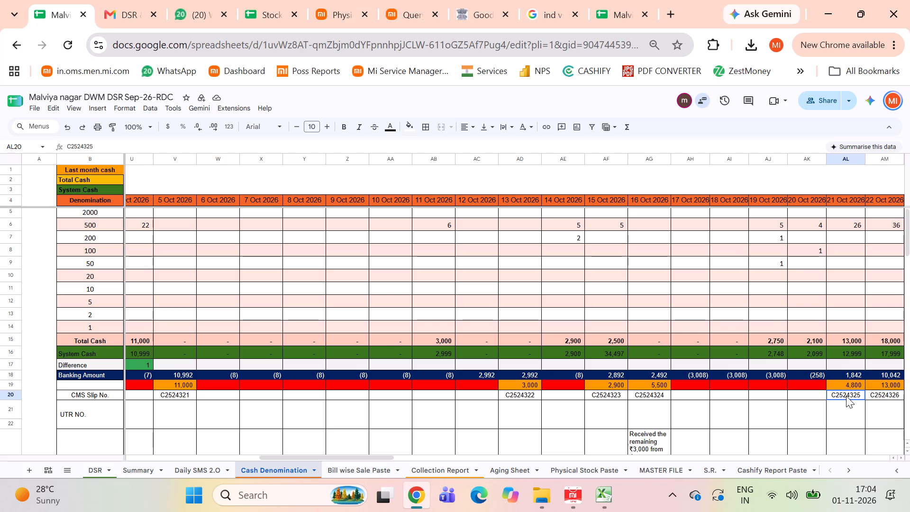
{"action": "key", "text": "Right"}
{"action": "key", "text": "Right"}
{"action": "key", "text": "Right"}
{"action": "key", "text": "Right"}
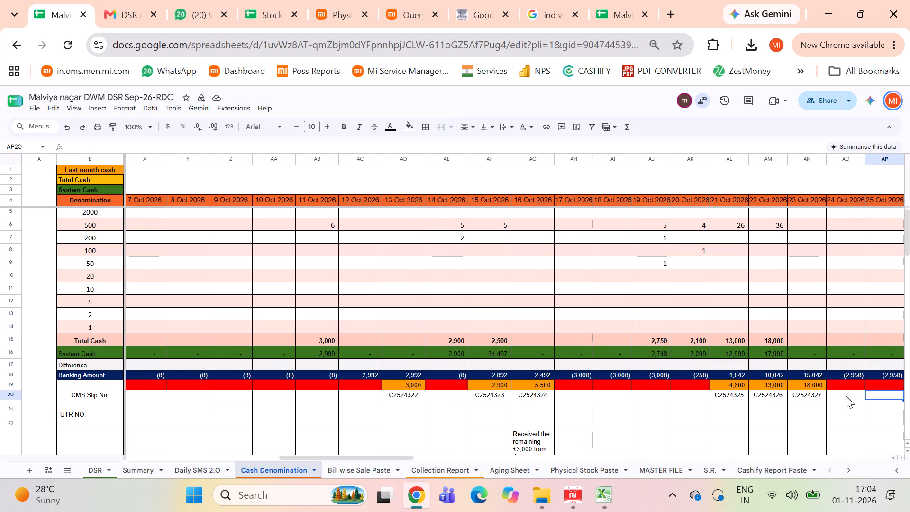
{"action": "key", "text": "Right"}
{"action": "key", "text": "Right"}
{"action": "key", "text": "Right"}
{"action": "key", "text": "Right"}
{"action": "key", "text": "Right"}
{"action": "key", "text": "Right"}
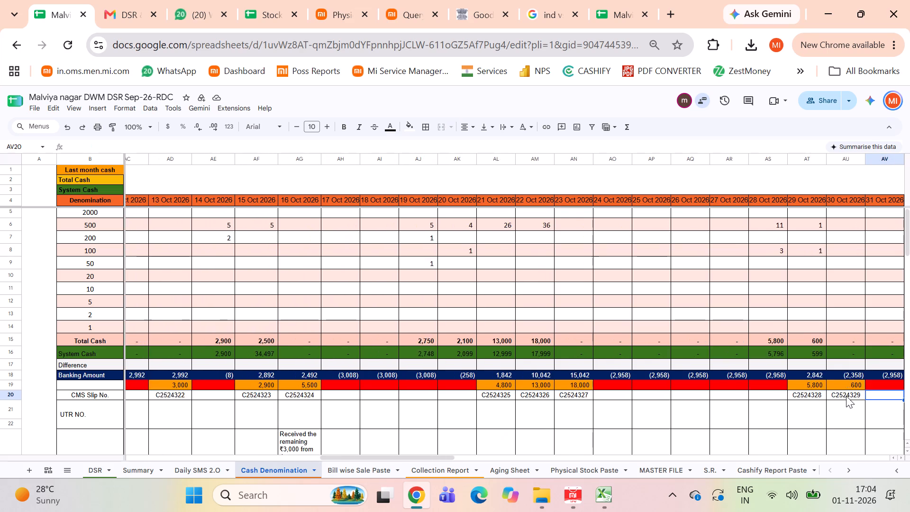
{"action": "key", "text": "Right"}
{"action": "key", "text": "Left"}
{"action": "key", "text": "Left"}
{"action": "key", "text": "Right"}
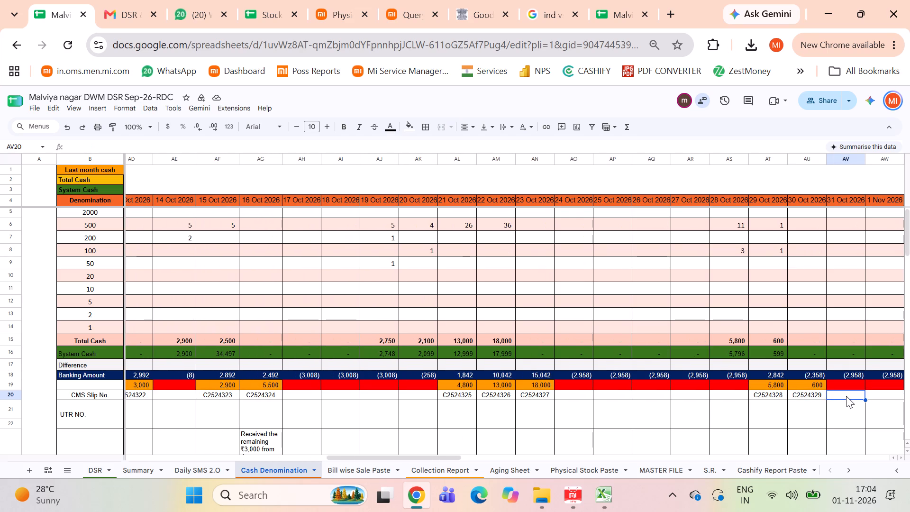
Review the CMS slip numbers on the Cash Denomination sheet from 30 Oct back to 21 Oct 2026.
{"action": "key", "text": "Left"}
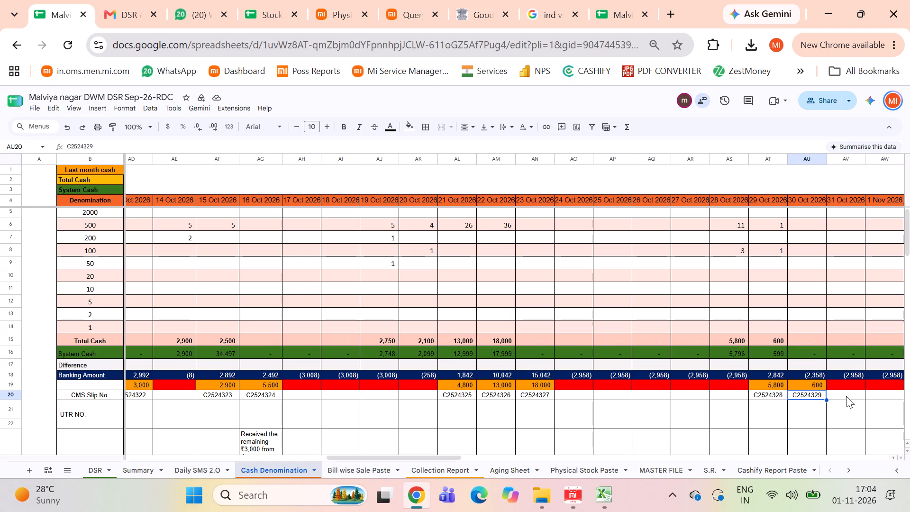
{"action": "key", "text": "Left"}
{"action": "key", "text": "Left"}
{"action": "key", "text": "Left"}
{"action": "key", "text": "Left"}
{"action": "key", "text": "Left"}
{"action": "key", "text": "Left"}
{"action": "key", "text": "Left"}
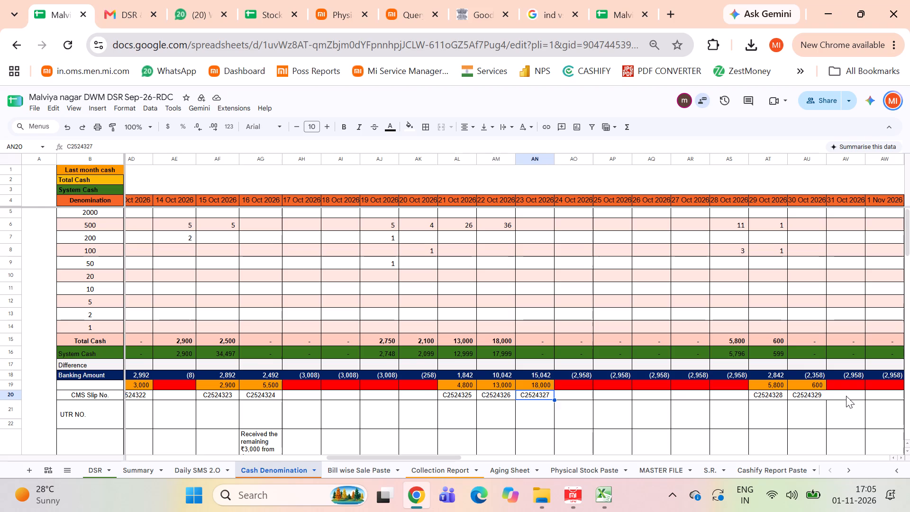
{"action": "key", "text": "Left"}
{"action": "key", "text": "Left"}
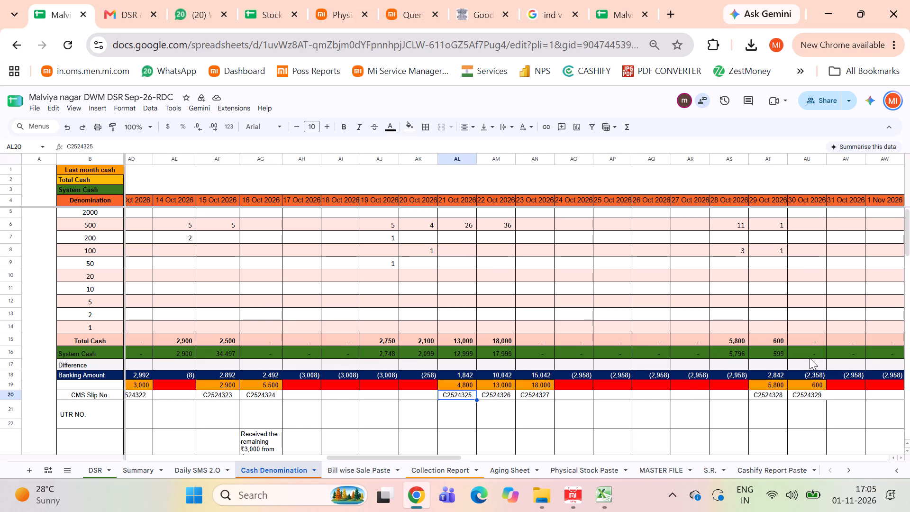
{"action": "key", "text": "alt+Tab"}
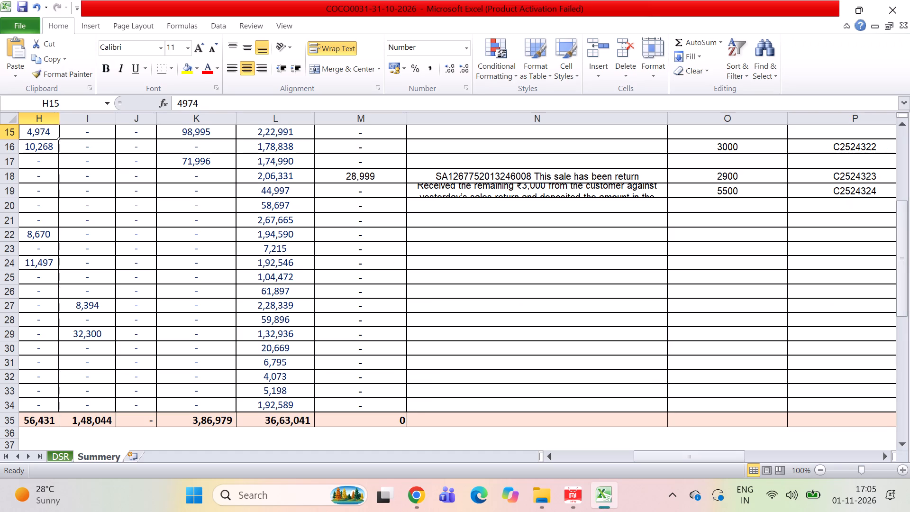
{"action": "left_click", "coordinate": [603, 277]}
{"action": "key", "text": "Left"}
{"action": "key", "text": "Left"}
{"action": "key", "text": "Left"}
{"action": "key", "text": "Left"}
{"action": "key", "text": "Left"}
{"action": "key", "text": "Left"}
{"action": "key", "text": "Left"}
{"action": "key", "text": "Left"}
{"action": "key", "text": "Left"}
{"action": "key", "text": "Left"}
{"action": "key", "text": "Left"}
{"action": "key", "text": "Left"}
{"action": "key", "text": "Left"}
{"action": "key", "text": "Left"}
{"action": "key", "text": "Left"}
{"action": "key", "text": "Left"}
{"action": "key", "text": "Left"}
{"action": "key", "text": "Left"}
{"action": "key", "text": "Left"}
{"action": "key", "text": "Left"}
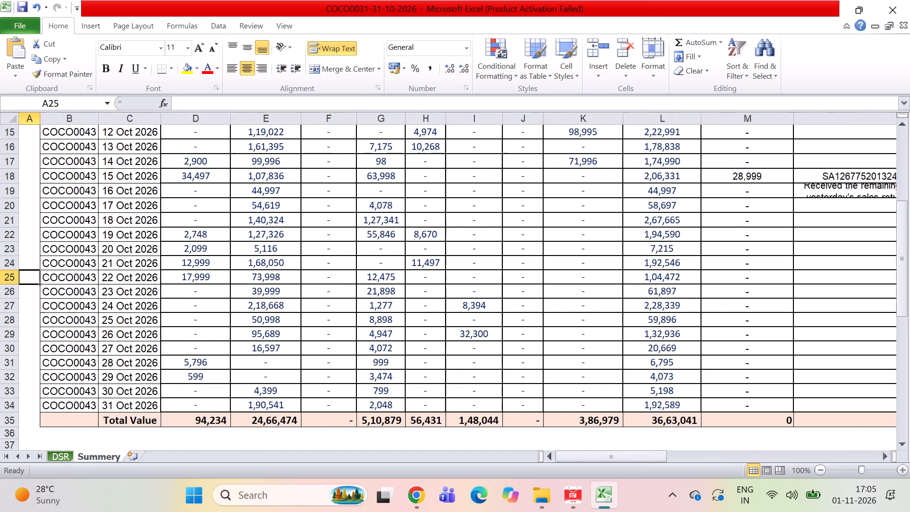
{"action": "key", "text": "Right"}
{"action": "key", "text": "Right"}
{"action": "key", "text": "Up"}
{"action": "key", "text": "Right"}
{"action": "key", "text": "Right"}
{"action": "key", "text": "Right"}
{"action": "key", "text": "Right"}
{"action": "key", "text": "Right"}
{"action": "key", "text": "Right"}
{"action": "key", "text": "Right"}
{"action": "key", "text": "Right"}
{"action": "key", "text": "Right"}
{"action": "key", "text": "Right"}
{"action": "key", "text": "Right"}
{"action": "key", "text": "Right"}
{"action": "key", "text": "Right"}
{"action": "key", "text": "Right"}
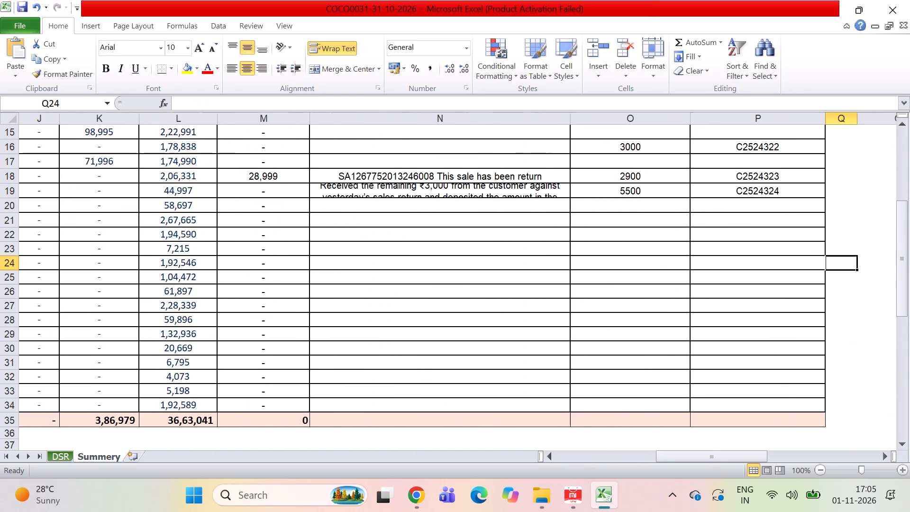
{"action": "key", "text": "Left"}
{"action": "key", "text": "Left"}
{"action": "key", "text": "Left"}
{"action": "key", "text": "Right"}
{"action": "key", "text": "Right"}
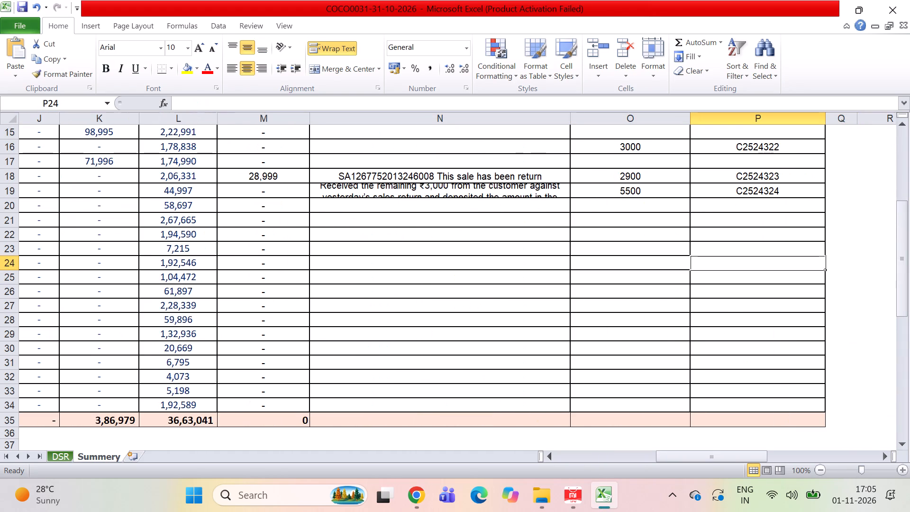
{"action": "key", "text": "Left"}
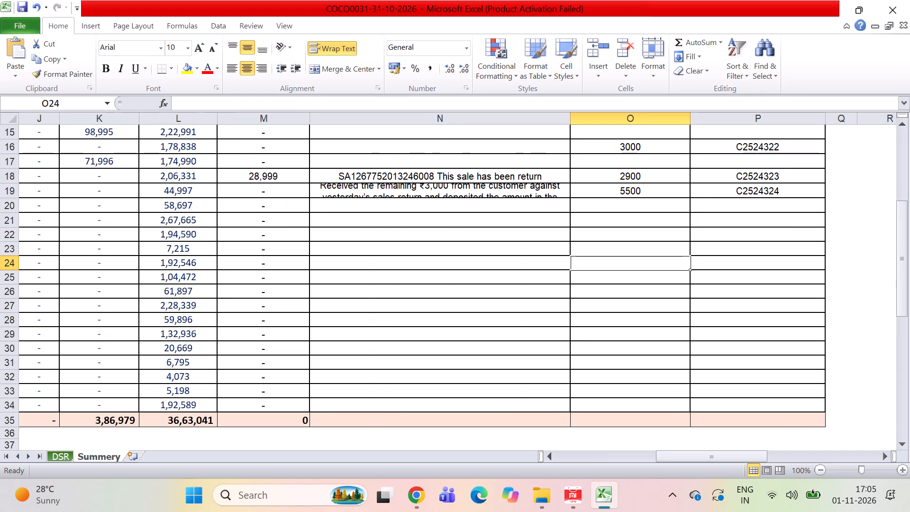
{"action": "key", "text": "Right"}
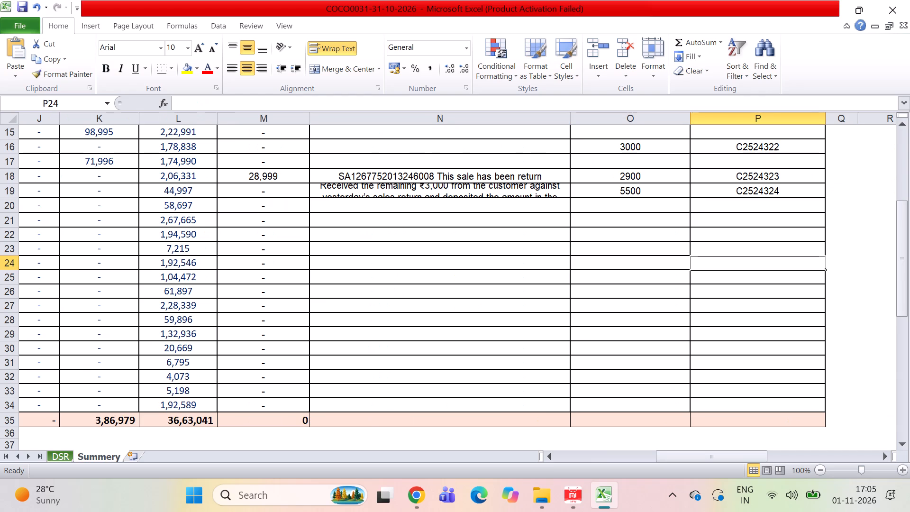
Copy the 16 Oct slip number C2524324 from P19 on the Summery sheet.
{"action": "left_click", "coordinate": [757, 188]}
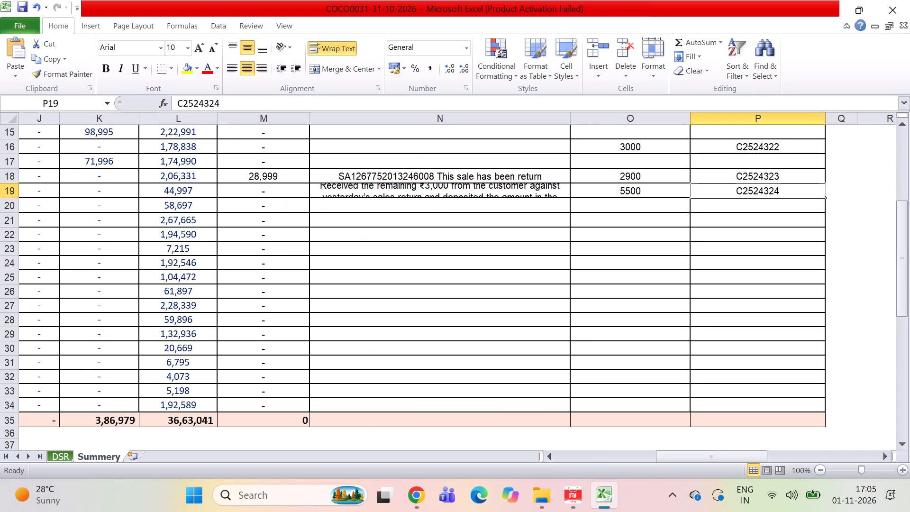
{"action": "key", "text": "ctrl+c"}
{"action": "key", "text": "Down"}
{"action": "key", "text": "Down"}
{"action": "key", "text": "Down"}
{"action": "key", "text": "Down"}
{"action": "key", "text": "Down"}
{"action": "key", "text": "Down"}
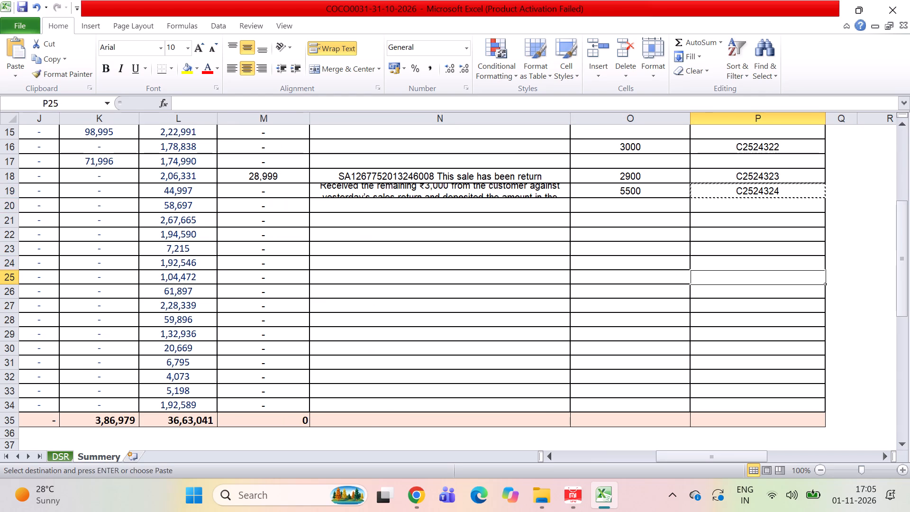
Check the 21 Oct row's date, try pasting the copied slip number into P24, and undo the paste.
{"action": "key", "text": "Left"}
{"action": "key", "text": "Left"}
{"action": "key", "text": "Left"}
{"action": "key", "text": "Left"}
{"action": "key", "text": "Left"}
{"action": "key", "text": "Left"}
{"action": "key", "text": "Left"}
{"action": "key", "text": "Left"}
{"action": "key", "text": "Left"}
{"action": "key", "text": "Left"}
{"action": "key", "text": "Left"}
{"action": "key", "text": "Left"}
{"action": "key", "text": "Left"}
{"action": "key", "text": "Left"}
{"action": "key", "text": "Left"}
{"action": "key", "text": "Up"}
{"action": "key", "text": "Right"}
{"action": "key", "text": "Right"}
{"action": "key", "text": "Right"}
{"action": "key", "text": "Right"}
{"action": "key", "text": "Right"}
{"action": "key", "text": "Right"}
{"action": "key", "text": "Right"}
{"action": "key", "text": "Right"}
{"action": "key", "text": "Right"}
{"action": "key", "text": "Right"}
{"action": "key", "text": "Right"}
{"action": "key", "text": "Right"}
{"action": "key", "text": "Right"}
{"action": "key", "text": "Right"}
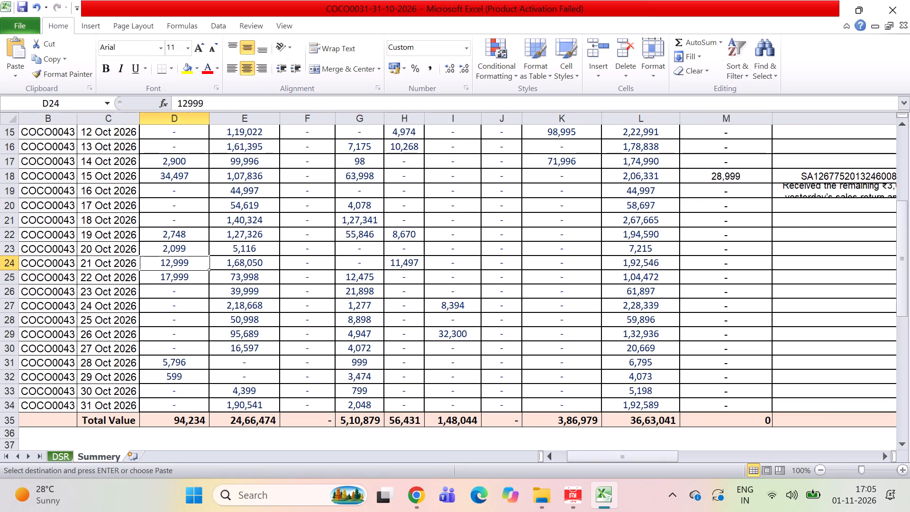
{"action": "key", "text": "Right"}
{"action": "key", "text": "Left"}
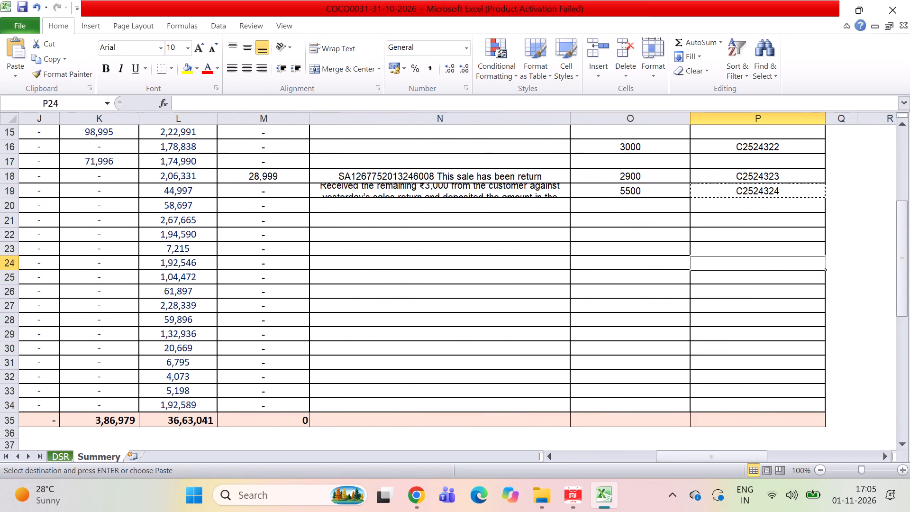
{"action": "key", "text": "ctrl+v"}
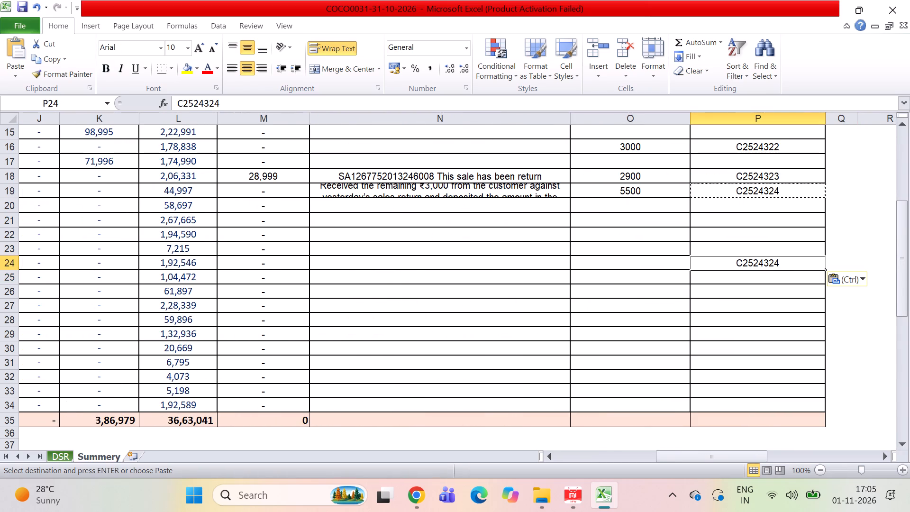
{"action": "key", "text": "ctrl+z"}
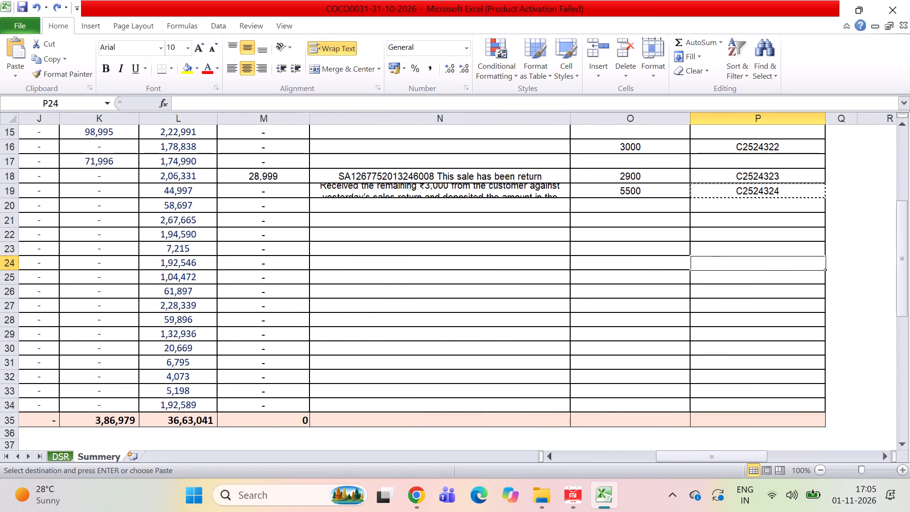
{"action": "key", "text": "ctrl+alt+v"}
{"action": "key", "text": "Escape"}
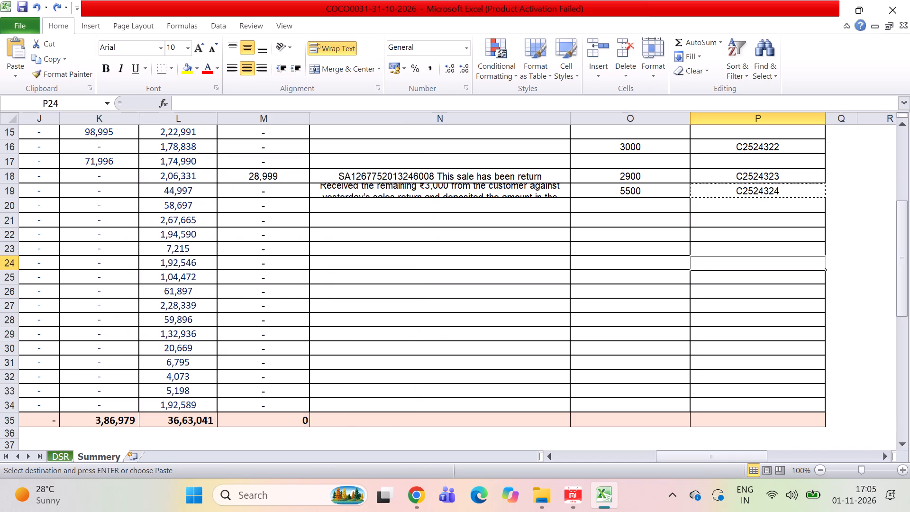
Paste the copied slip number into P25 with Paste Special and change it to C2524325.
{"action": "key", "text": "Down"}
{"action": "key", "text": "Down"}
{"action": "key", "text": "Down"}
{"action": "key", "text": "Up"}
{"action": "key", "text": "Up"}
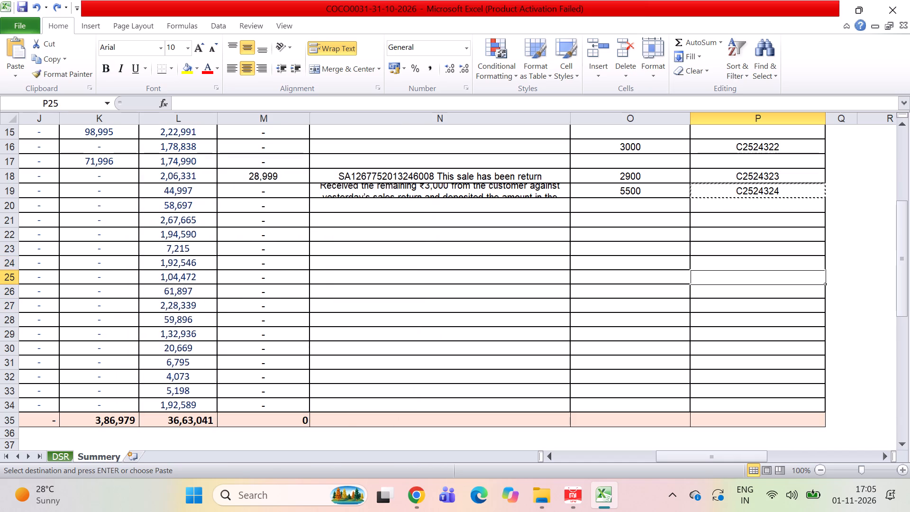
{"action": "key", "text": "ctrl+alt+v"}
{"action": "key", "text": "Down"}
{"action": "key", "text": "Down"}
{"action": "key", "text": "Return"}
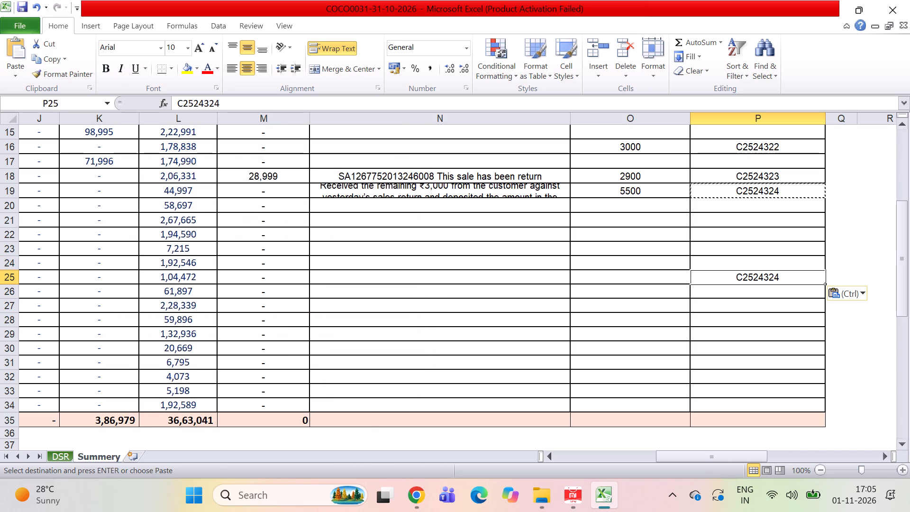
{"action": "double_click", "coordinate": [786, 276]}
{"action": "key", "text": "BackSpace"}
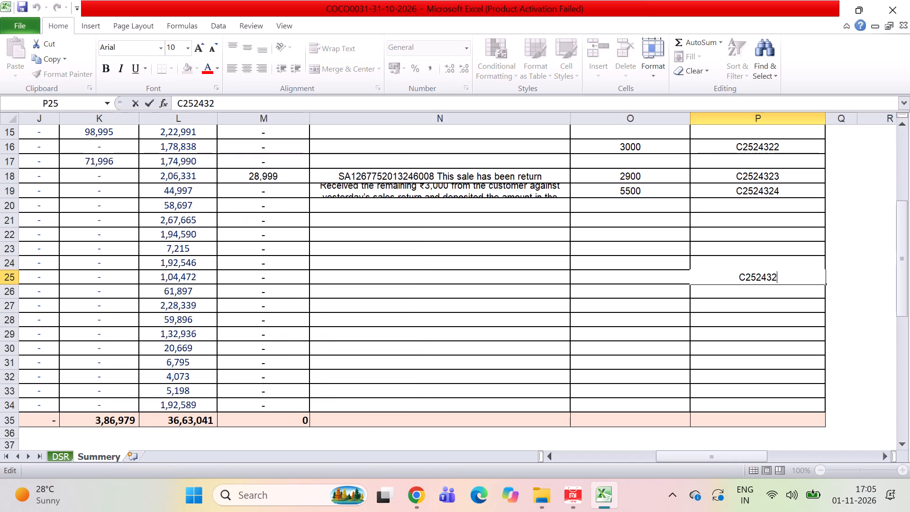
{"action": "key", "text": "5"}
{"action": "key", "text": "Return"}
{"action": "key", "text": "Down"}
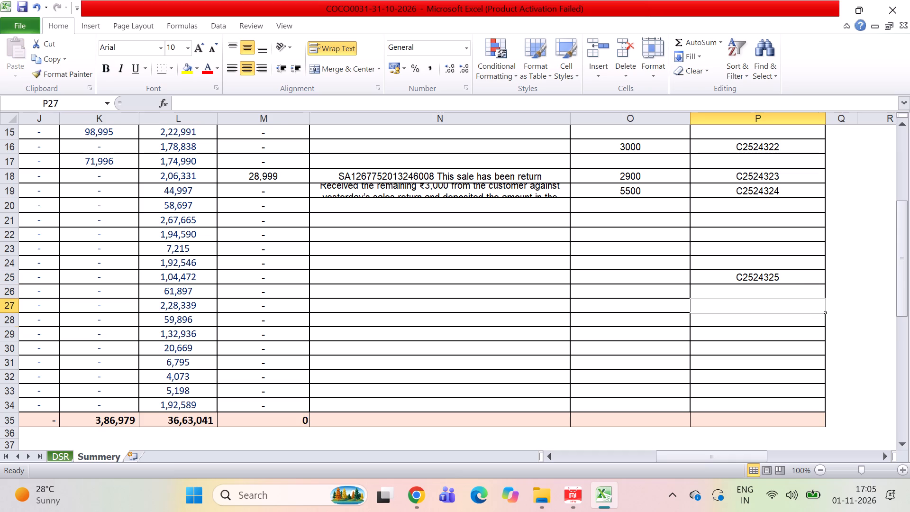
Trace row 25 from its slip number back to the date and cash columns to check the entry's row.
{"action": "key", "text": "Down"}
{"action": "key", "text": "Down"}
{"action": "key", "text": "Up"}
{"action": "key", "text": "Up"}
{"action": "left_click", "coordinate": [746, 275]}
{"action": "key", "text": "Left"}
{"action": "key", "text": "Left"}
{"action": "key", "text": "Left"}
{"action": "key", "text": "Left"}
{"action": "key", "text": "Left"}
{"action": "key", "text": "Left"}
{"action": "key", "text": "Left"}
{"action": "key", "text": "Left"}
{"action": "key", "text": "Left"}
{"action": "key", "text": "Left"}
{"action": "key", "text": "Left"}
{"action": "key", "text": "Left"}
{"action": "key", "text": "Left"}
{"action": "key", "text": "Left"}
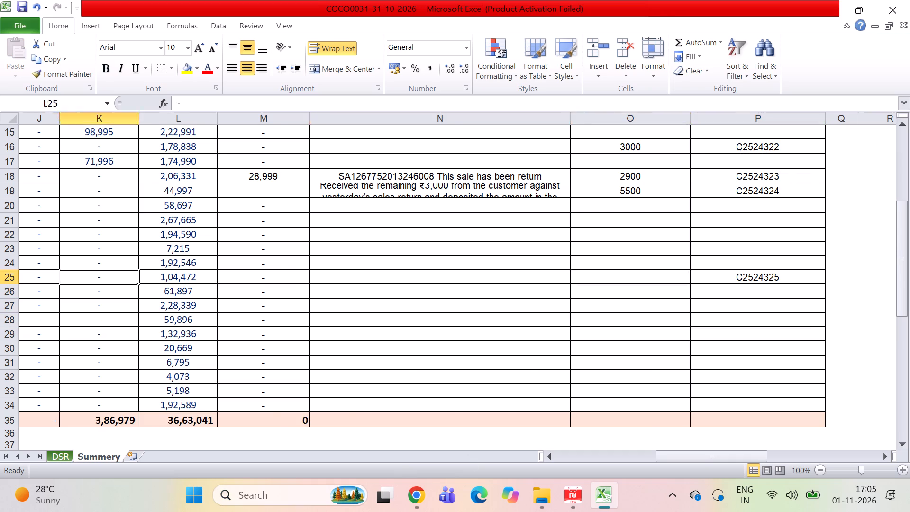
{"action": "key", "text": "Right"}
{"action": "key", "text": "Left"}
{"action": "key", "text": "Left"}
{"action": "key", "text": "Left"}
{"action": "key", "text": "Left"}
{"action": "key", "text": "Left"}
{"action": "key", "text": "Left"}
{"action": "key", "text": "Left"}
{"action": "key", "text": "Left"}
{"action": "key", "text": "Left"}
{"action": "key", "text": "Left"}
{"action": "key", "text": "Left"}
{"action": "key", "text": "Right"}
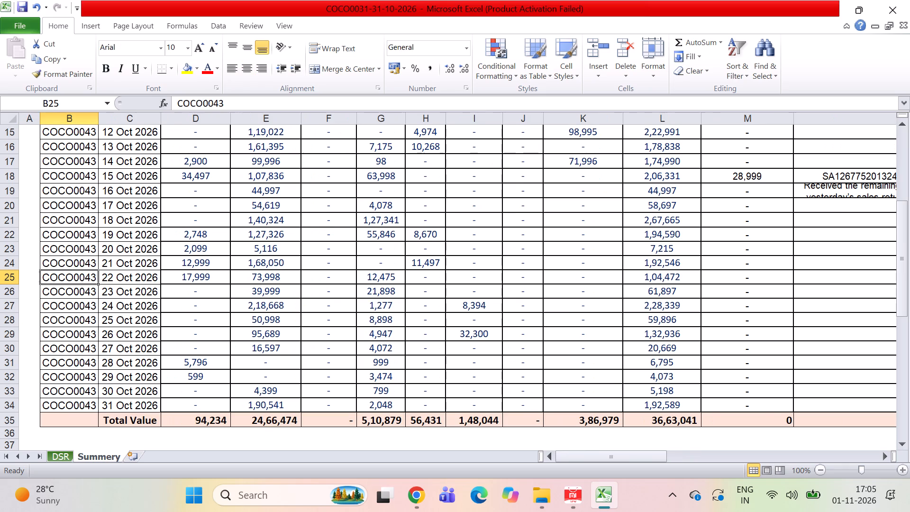
Examine row 25 from its 22 Oct date through the amount columns to its slip number to check which row the entry belongs in.
{"action": "key", "text": "Right"}
{"action": "key", "text": "Right"}
{"action": "key", "text": "Right"}
{"action": "key", "text": "Right"}
{"action": "key", "text": "Right"}
{"action": "key", "text": "Right"}
{"action": "key", "text": "Right"}
{"action": "key", "text": "Right"}
{"action": "key", "text": "Right"}
{"action": "key", "text": "Right"}
{"action": "key", "text": "Left"}
{"action": "key", "text": "Left"}
{"action": "key", "text": "Left"}
{"action": "key", "text": "Left"}
{"action": "key", "text": "Left"}
{"action": "key", "text": "Left"}
{"action": "key", "text": "Left"}
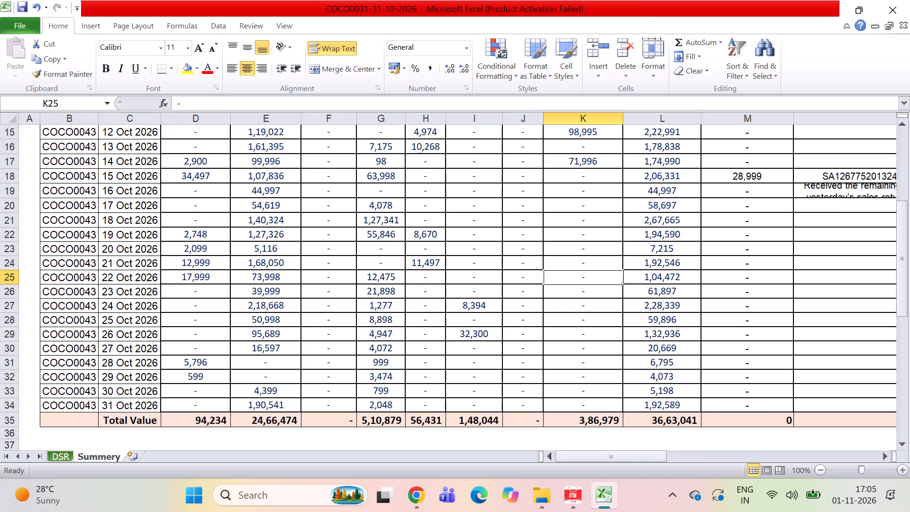
{"action": "key", "text": "Left"}
{"action": "key", "text": "Left"}
{"action": "key", "text": "Left"}
{"action": "key", "text": "Right"}
{"action": "key", "text": "Right"}
{"action": "key", "text": "Right"}
{"action": "key", "text": "Right"}
{"action": "key", "text": "Right"}
{"action": "key", "text": "Right"}
{"action": "key", "text": "Right"}
{"action": "key", "text": "Right"}
{"action": "key", "text": "Right"}
{"action": "key", "text": "Right"}
{"action": "key", "text": "Right"}
{"action": "key", "text": "Right"}
{"action": "key", "text": "Right"}
{"action": "key", "text": "Right"}
{"action": "key", "text": "Right"}
{"action": "key", "text": "Right"}
{"action": "key", "text": "Right"}
{"action": "key", "text": "Right"}
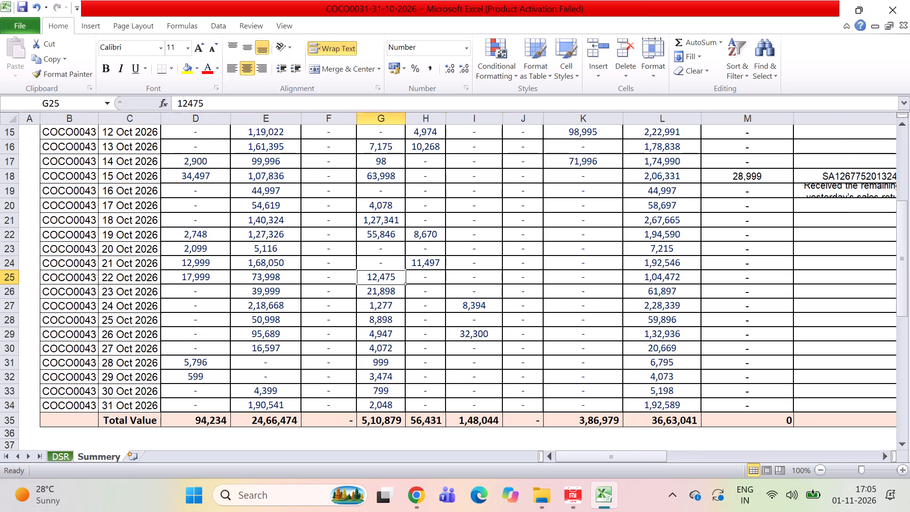
{"action": "key", "text": "Left"}
{"action": "key", "text": "Left"}
{"action": "key", "text": "Left"}
{"action": "key", "text": "Left"}
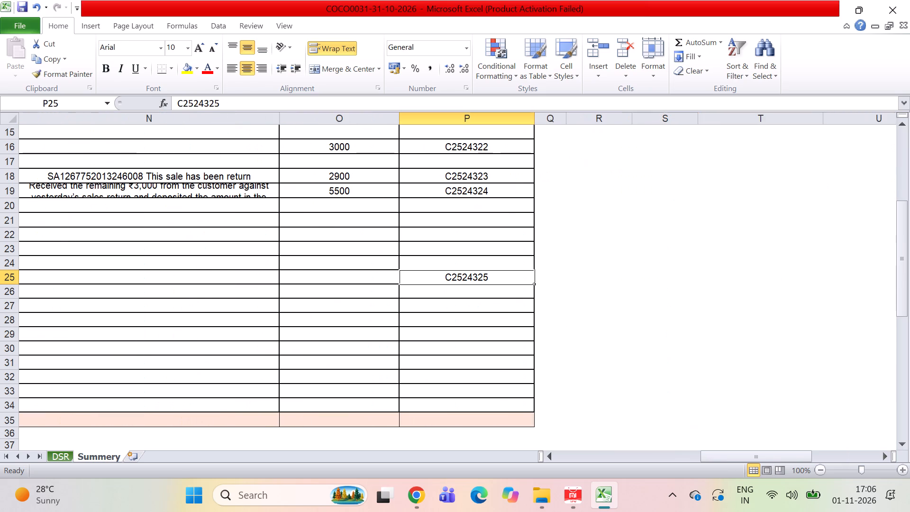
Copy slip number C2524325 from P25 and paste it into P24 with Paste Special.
{"action": "key", "text": "Up"}
{"action": "key", "text": "ctrl+alt+v"}
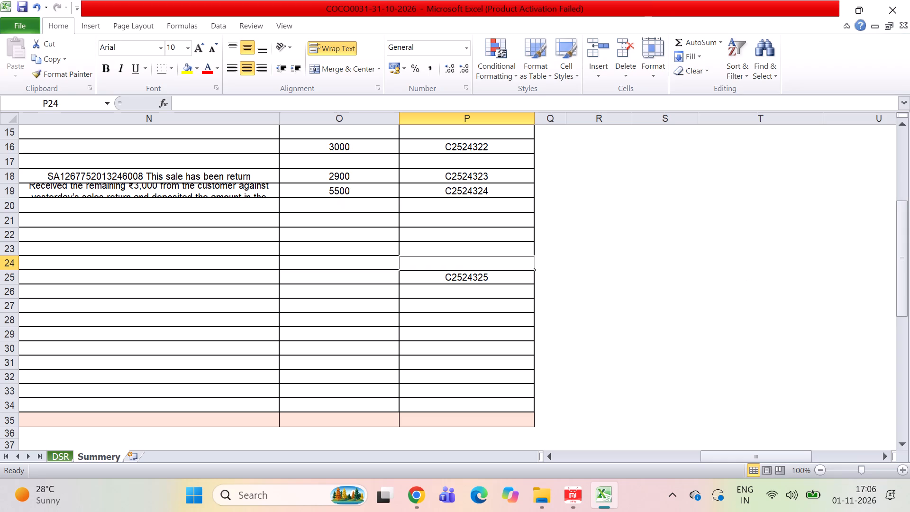
{"action": "left_click", "coordinate": [472, 278]}
{"action": "left_click", "coordinate": [472, 278]}
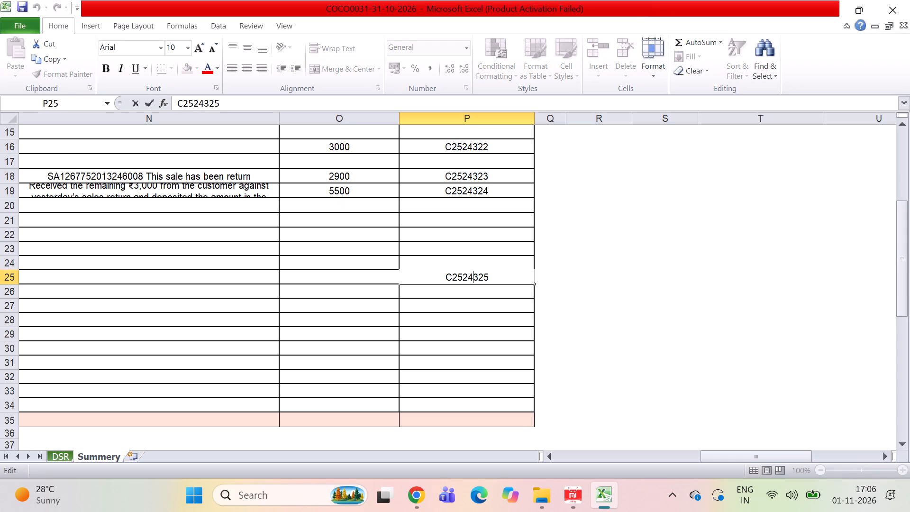
{"action": "left_click", "coordinate": [483, 329]}
{"action": "left_click", "coordinate": [466, 276]}
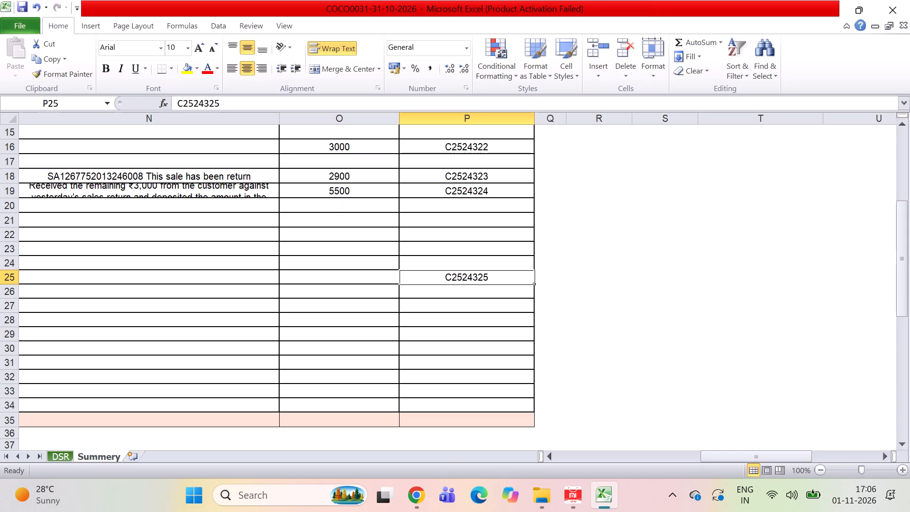
{"action": "key", "text": "ctrl+c"}
{"action": "left_click", "coordinate": [458, 264]}
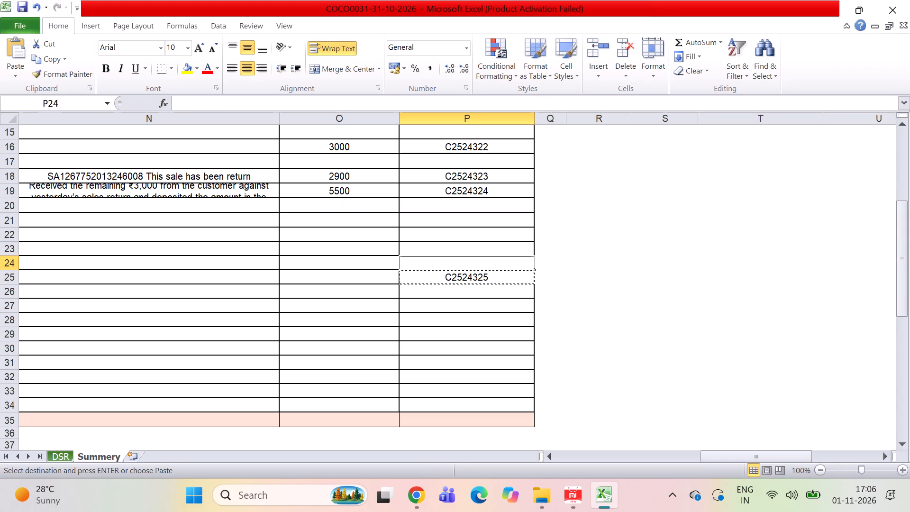
{"action": "key", "text": "ctrl+alt+v"}
{"action": "key", "text": "Down"}
{"action": "key", "text": "Down"}
{"action": "key", "text": "Return"}
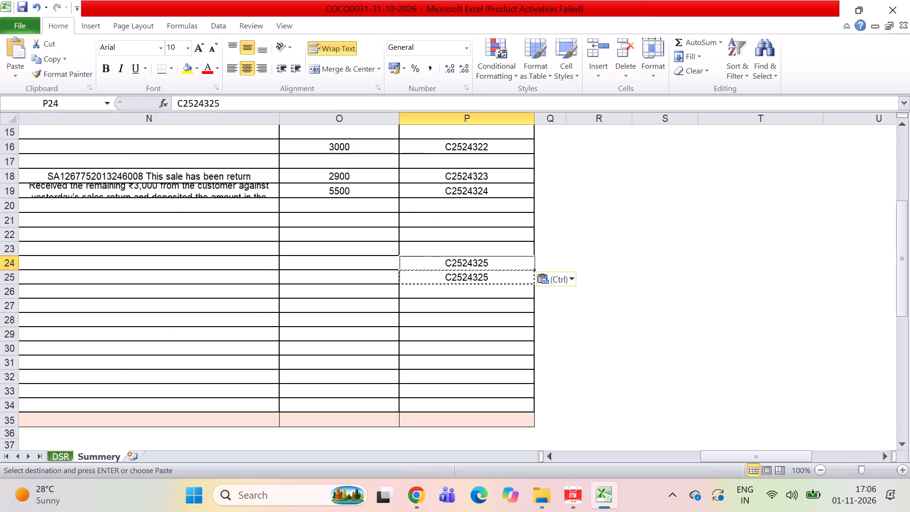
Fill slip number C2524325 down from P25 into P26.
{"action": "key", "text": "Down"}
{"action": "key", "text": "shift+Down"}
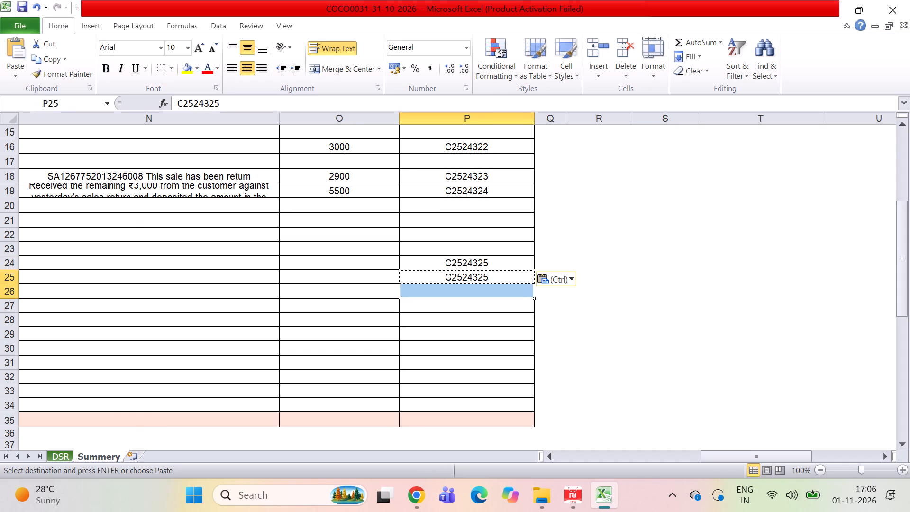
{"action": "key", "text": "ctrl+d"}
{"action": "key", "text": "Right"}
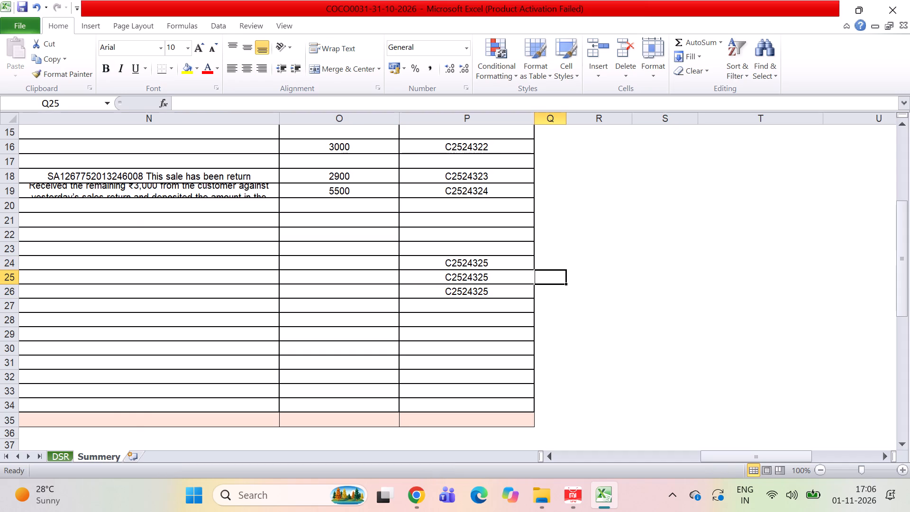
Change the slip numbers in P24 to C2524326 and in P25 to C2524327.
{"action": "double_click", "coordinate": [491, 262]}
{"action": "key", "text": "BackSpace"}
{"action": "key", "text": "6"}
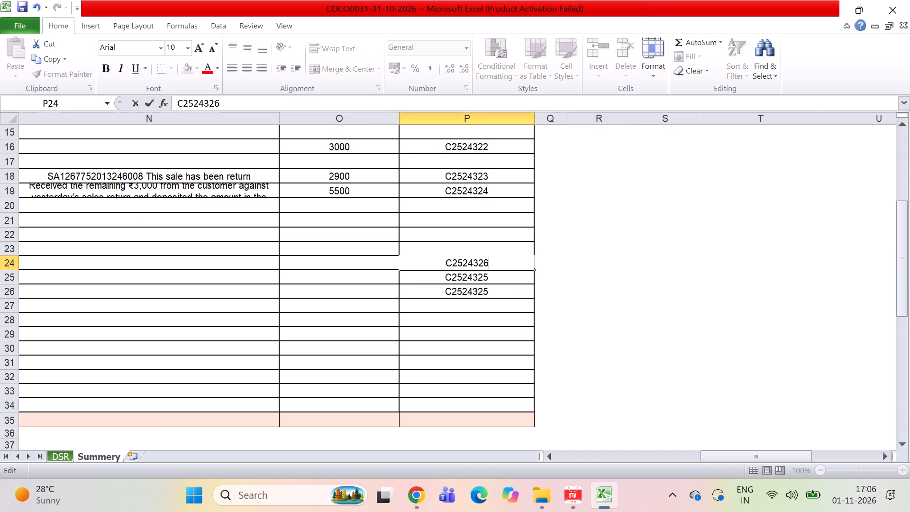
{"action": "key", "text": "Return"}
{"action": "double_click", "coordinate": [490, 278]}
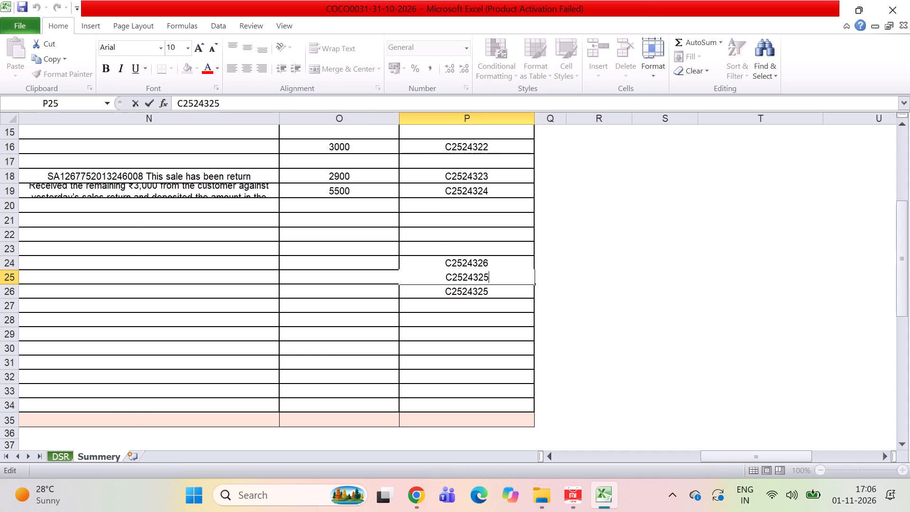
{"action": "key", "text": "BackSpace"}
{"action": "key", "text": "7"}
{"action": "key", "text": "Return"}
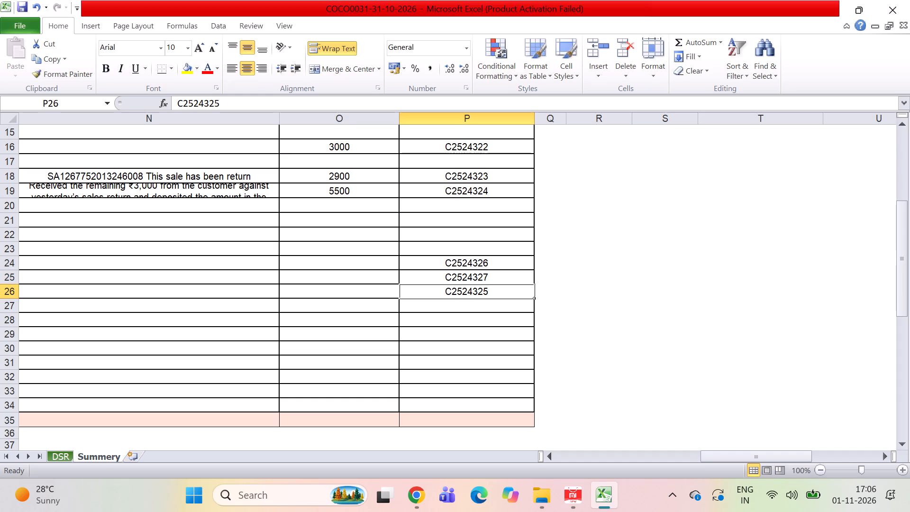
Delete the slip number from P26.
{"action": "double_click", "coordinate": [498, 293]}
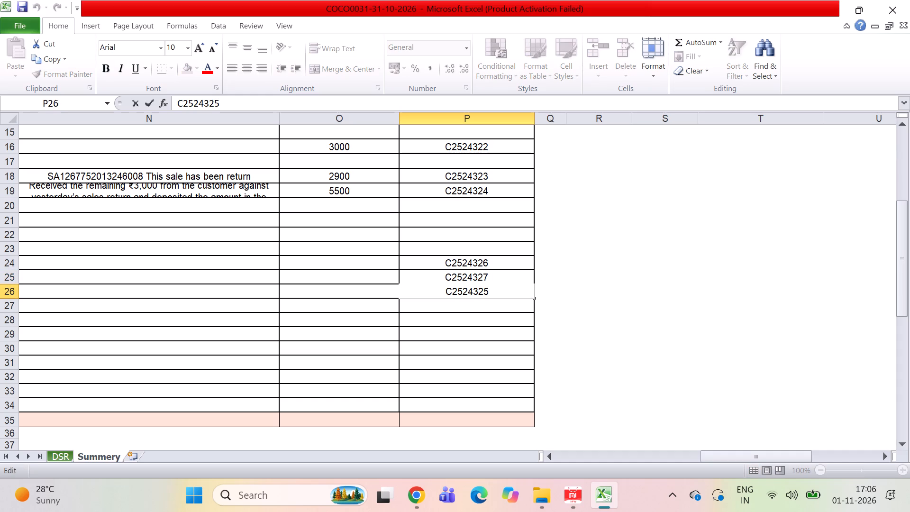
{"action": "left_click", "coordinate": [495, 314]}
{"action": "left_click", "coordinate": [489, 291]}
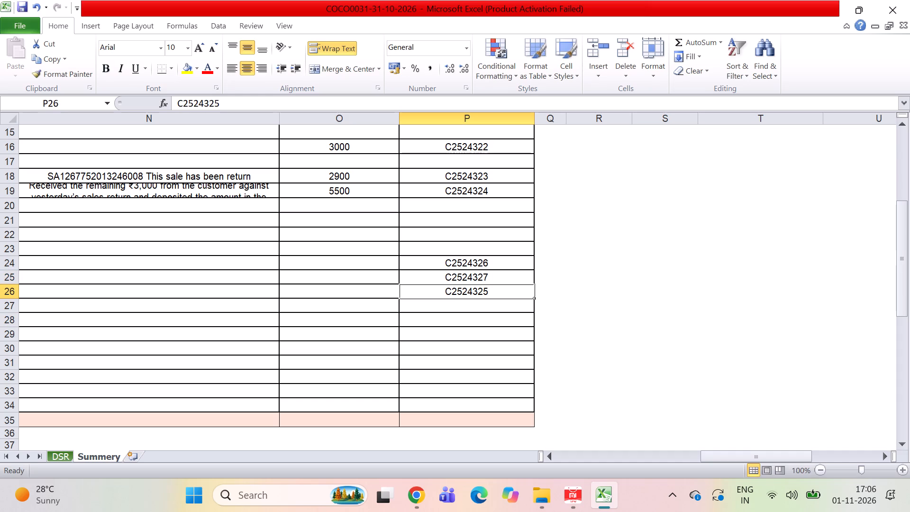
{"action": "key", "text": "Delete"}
Trace row 24 back to its date and cash columns and across to its slip number to check the entry's row.
{"action": "left_click", "coordinate": [437, 323]}
{"action": "key", "text": "Up"}
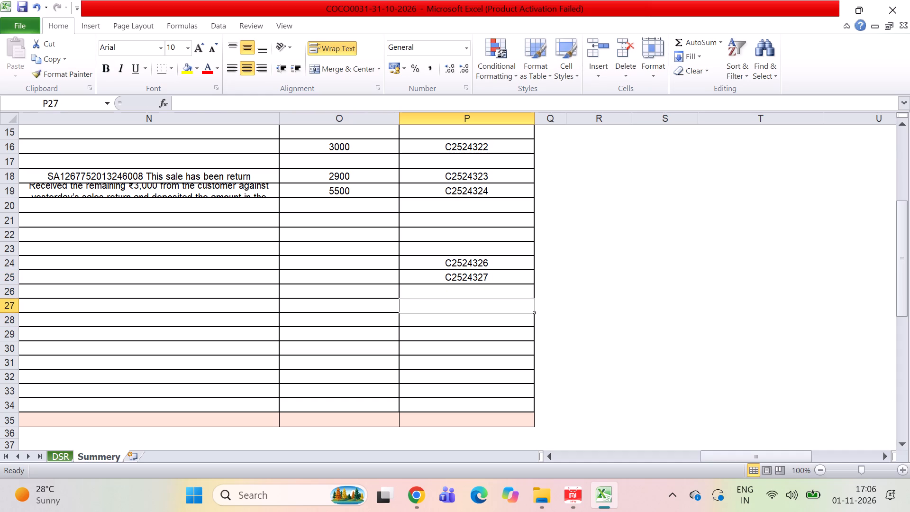
{"action": "key", "text": "Up"}
{"action": "key", "text": "Up"}
{"action": "key", "text": "Up"}
{"action": "key", "text": "Left"}
{"action": "key", "text": "Left"}
{"action": "key", "text": "Left"}
{"action": "key", "text": "Left"}
{"action": "key", "text": "Left"}
{"action": "key", "text": "Left"}
{"action": "key", "text": "Left"}
{"action": "key", "text": "Left"}
{"action": "key", "text": "Left"}
{"action": "key", "text": "Left"}
{"action": "key", "text": "Left"}
{"action": "key", "text": "Left"}
{"action": "key", "text": "Left"}
{"action": "key", "text": "Left"}
{"action": "key", "text": "Left"}
{"action": "key", "text": "Left"}
{"action": "key", "text": "Left"}
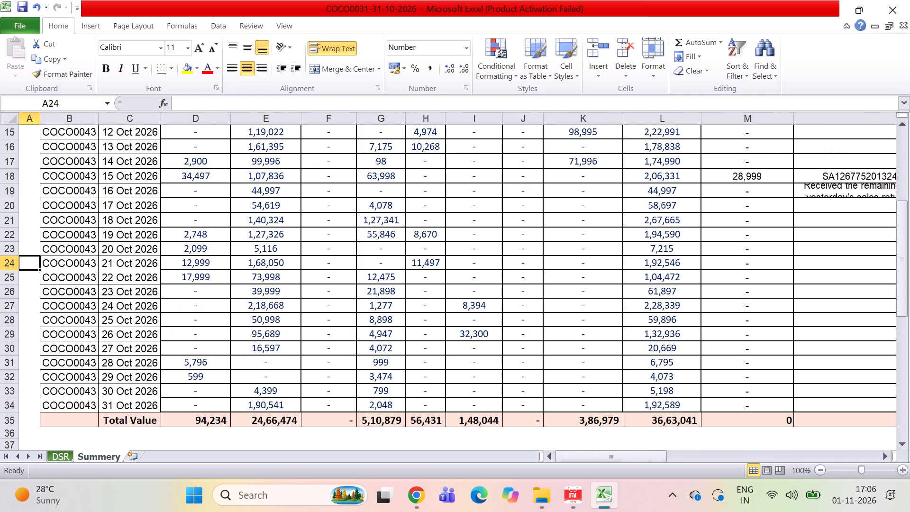
{"action": "key", "text": "Right"}
{"action": "key", "text": "Right"}
{"action": "key", "text": "Right"}
{"action": "key", "text": "Right"}
{"action": "key", "text": "Right"}
{"action": "key", "text": "Right"}
{"action": "key", "text": "Right"}
{"action": "key", "text": "Right"}
{"action": "key", "text": "Right"}
{"action": "key", "text": "Right"}
{"action": "key", "text": "Right"}
{"action": "key", "text": "Right"}
{"action": "key", "text": "Right"}
{"action": "key", "text": "Right"}
{"action": "key", "text": "Right"}
{"action": "key", "text": "Right"}
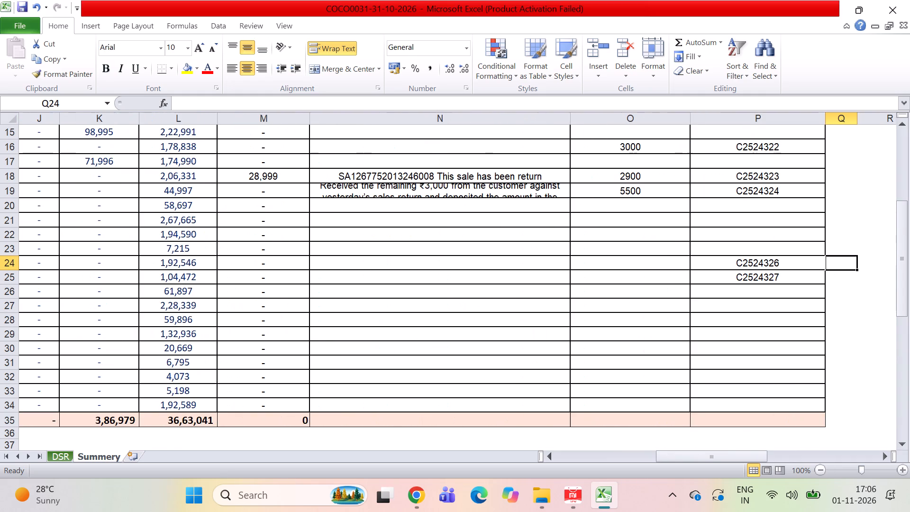
{"action": "key", "text": "Left"}
{"action": "key", "text": "Left"}
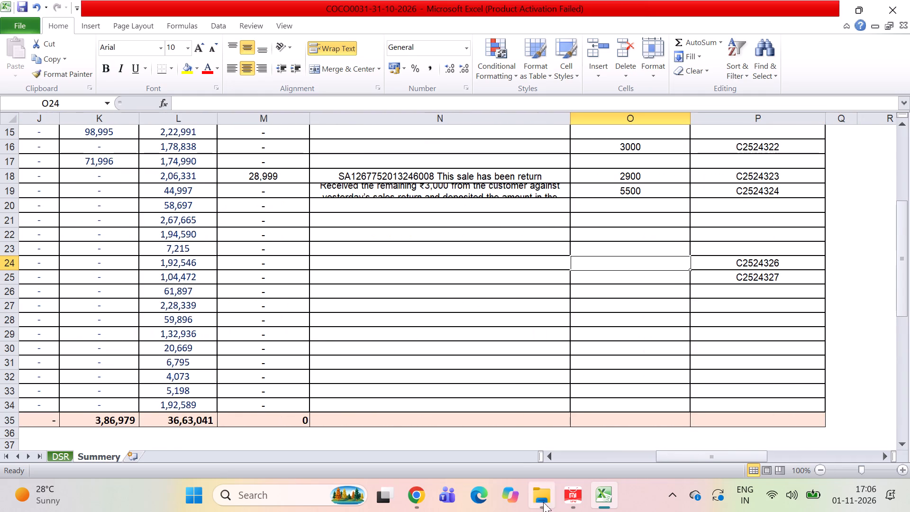
Recheck the CMS slip numbers on Chrome's Cash Denomination sheet and set P24 on the Excel Summery sheet to C2524325.
{"action": "key", "text": "alt+Tab"}
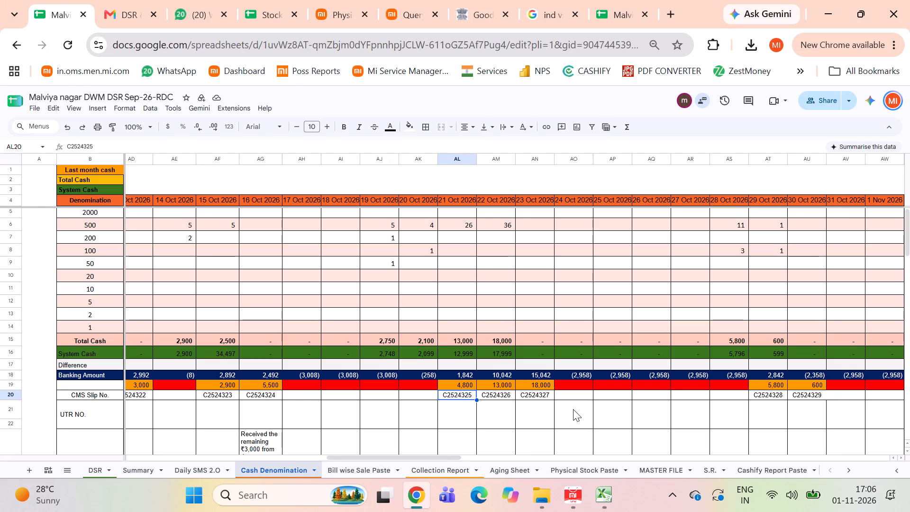
{"action": "key", "text": "alt+Tab"}
{"action": "key", "text": "alt+Tab"}
{"action": "key", "text": "alt+Tab"}
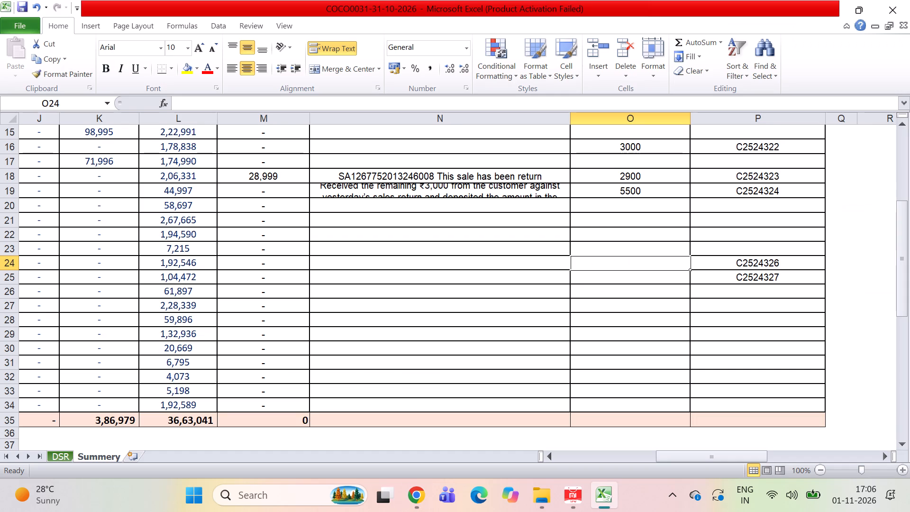
{"action": "double_click", "coordinate": [789, 265]}
{"action": "key", "text": "BackSpace"}
{"action": "key", "text": "5"}
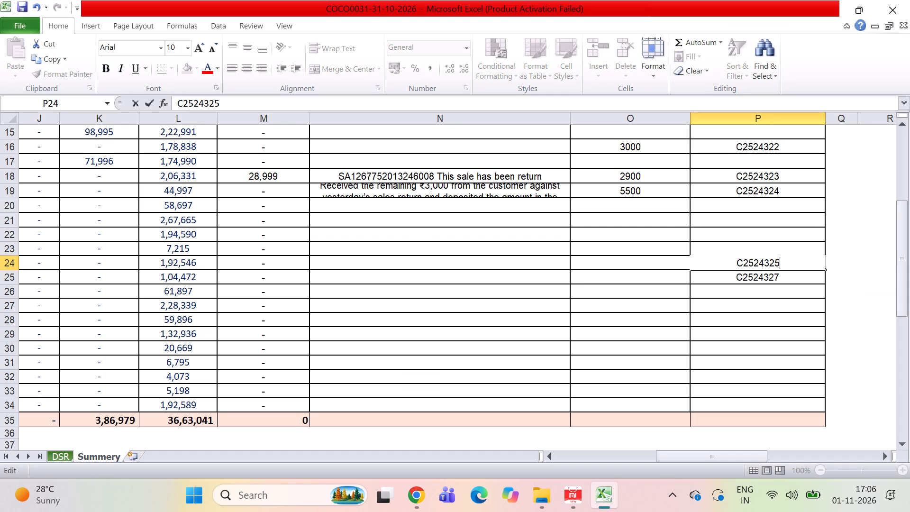
{"action": "key", "text": "Return"}
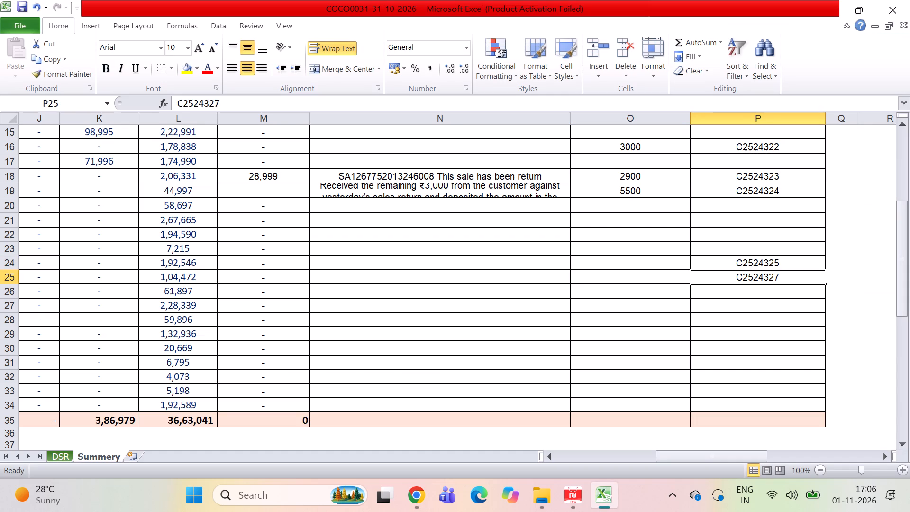
{"action": "triple_click", "coordinate": [783, 278]}
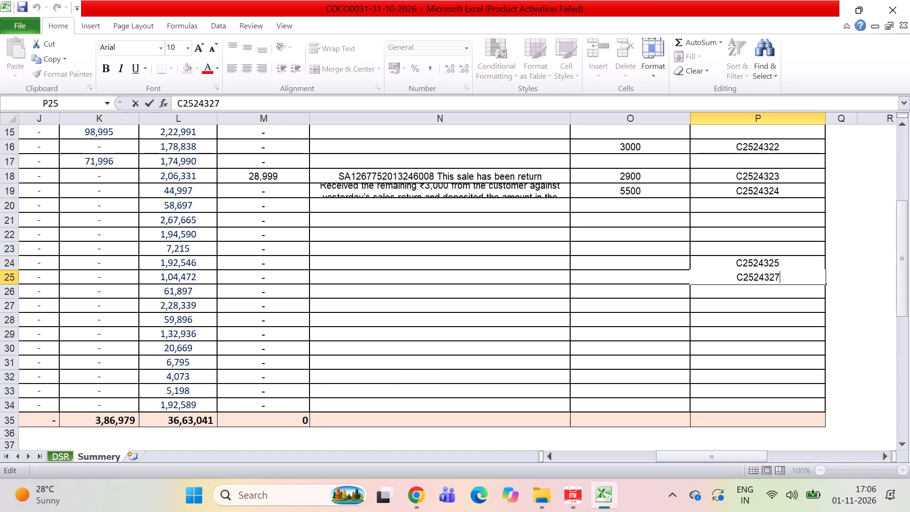
{"action": "key", "text": "BackSpace"}
{"action": "key", "text": "6"}
{"action": "key", "text": "Return"}
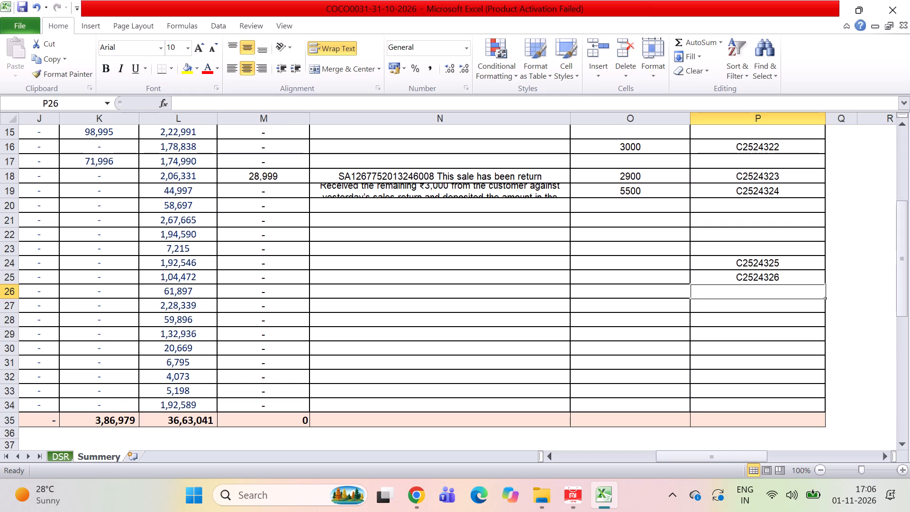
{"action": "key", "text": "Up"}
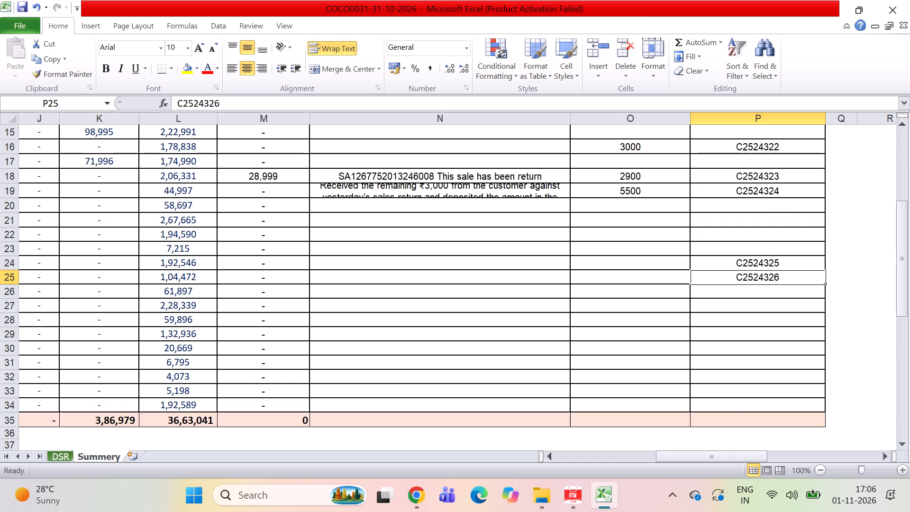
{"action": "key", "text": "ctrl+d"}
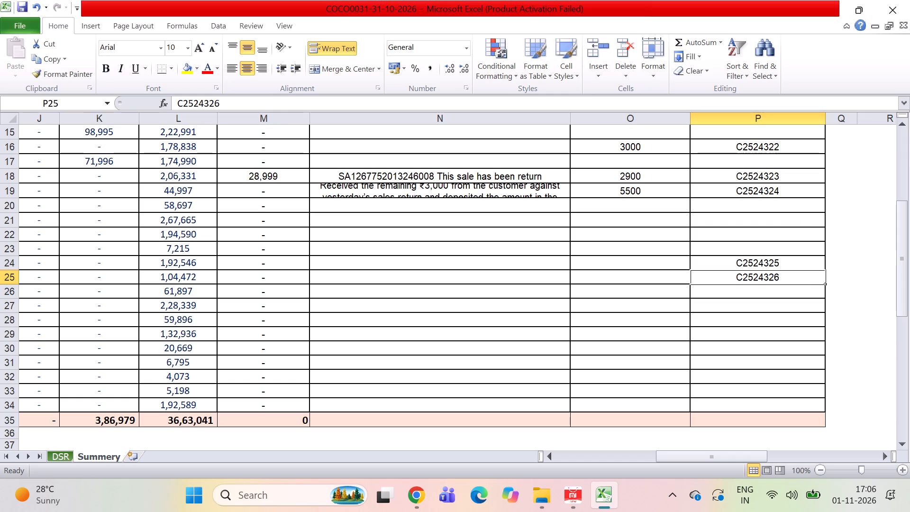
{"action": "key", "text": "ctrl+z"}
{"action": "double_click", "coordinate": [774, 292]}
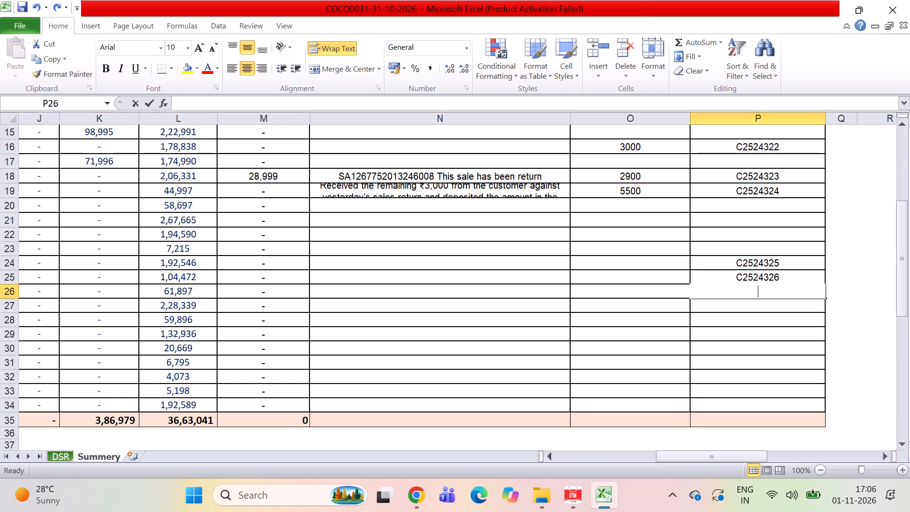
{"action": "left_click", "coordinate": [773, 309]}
Fill the slip number from P25 down into P26 and change it to C2524327.
{"action": "left_click", "coordinate": [765, 293]}
{"action": "key", "text": "ctrl+d"}
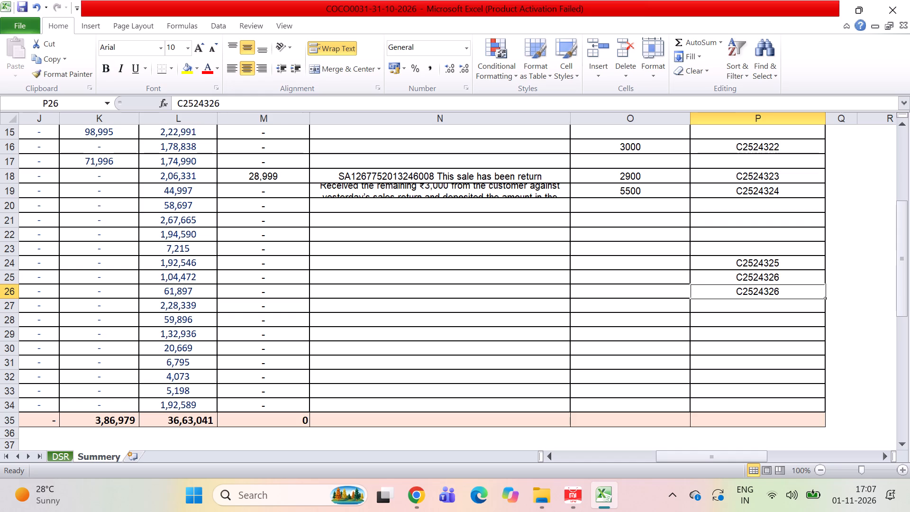
{"action": "double_click", "coordinate": [781, 293]}
{"action": "key", "text": "BackSpace"}
{"action": "key", "text": "7"}
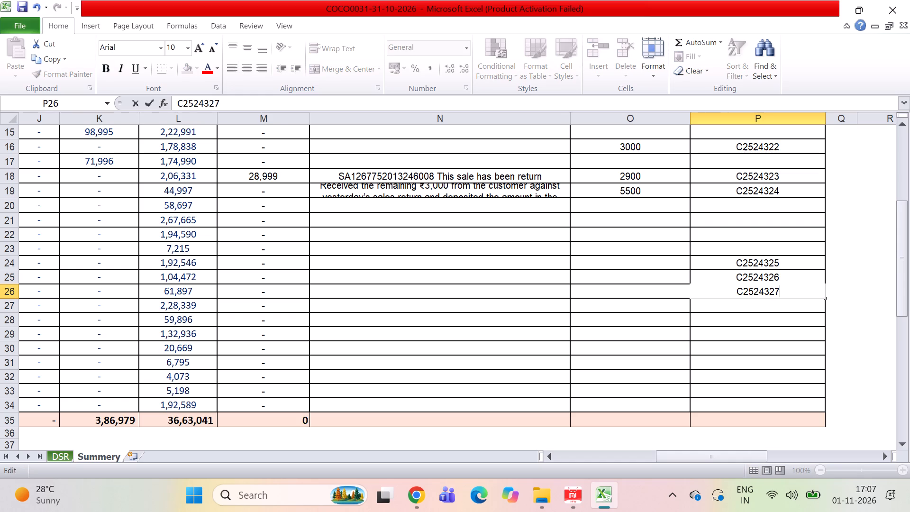
{"action": "key", "text": "Return"}
Enter the deposits 4800, 13000 and 18000 in O24 to O26 from Chrome's Cash Denomination sheet, and save the workbook.
{"action": "key", "text": "Left"}
{"action": "key", "text": "Left"}
{"action": "key", "text": "Up"}
{"action": "key", "text": "Up"}
{"action": "key", "text": "Up"}
{"action": "key", "text": "Right"}
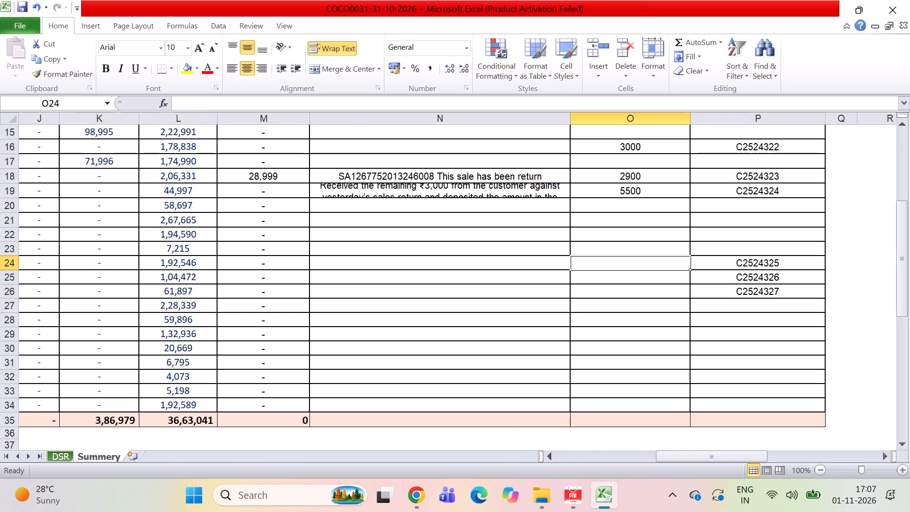
{"action": "key", "text": "alt+Tab"}
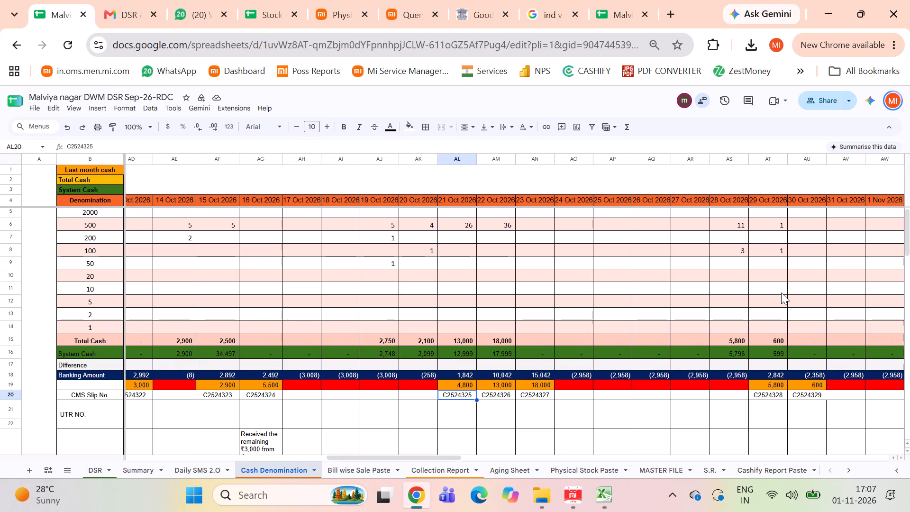
{"action": "key", "text": "alt+Tab"}
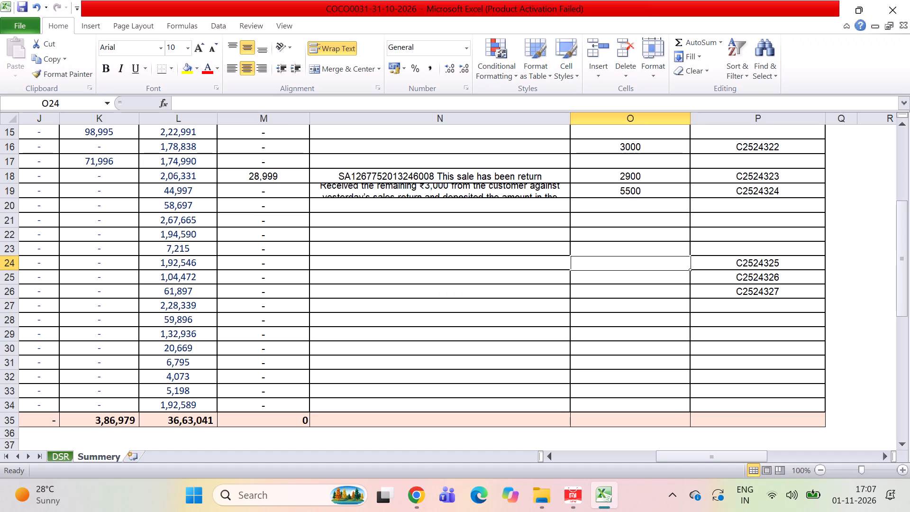
{"action": "type", "text": "4800"}
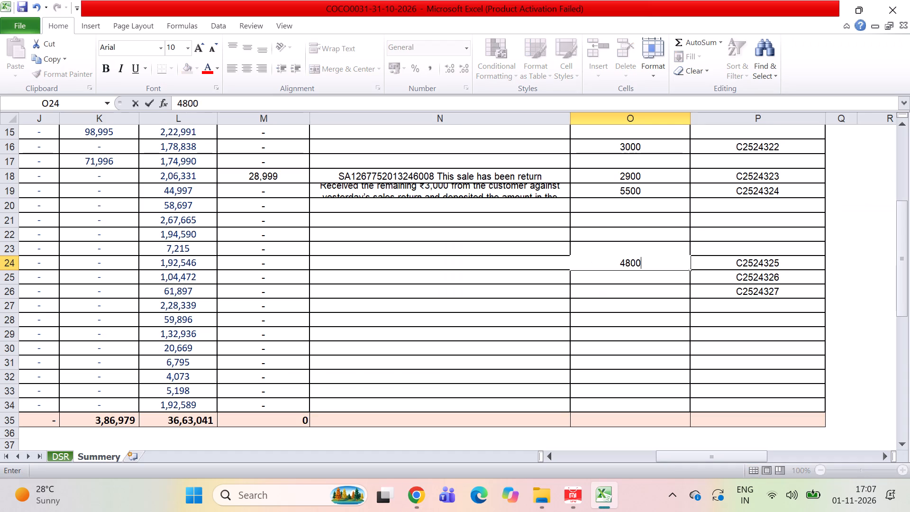
{"action": "key", "text": "Down"}
{"action": "type", "text": "13000"}
{"action": "key", "text": "Down"}
{"action": "type", "text": "18000"}
{"action": "key", "text": "Down"}
{"action": "key", "text": "Right"}
{"action": "key", "text": "Right"}
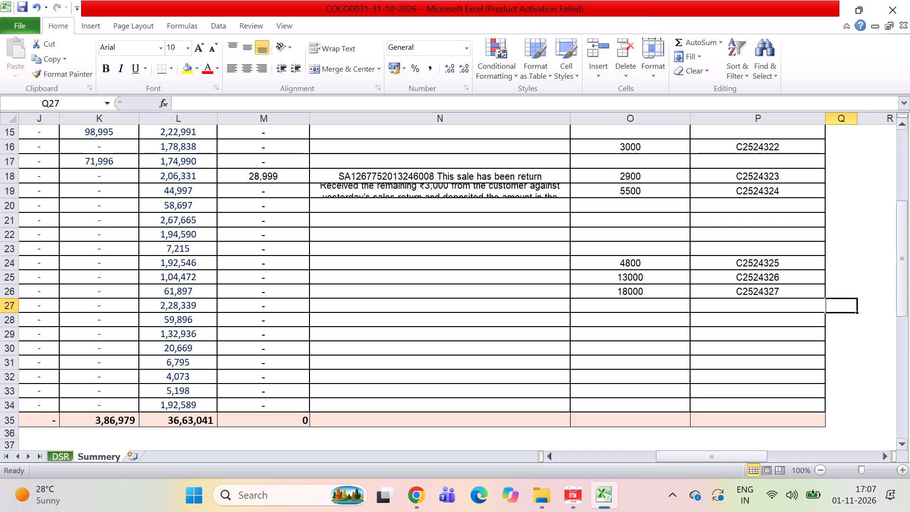
{"action": "key", "text": "ctrl+s"}
Examine the deposits and CMS slip numbers following 23 Oct on Chrome's Cash Denomination sheet.
{"action": "key", "text": "alt+Tab"}
{"action": "key", "text": "Right"}
{"action": "key", "text": "Right"}
{"action": "key", "text": "Right"}
{"action": "key", "text": "Right"}
{"action": "key", "text": "Right"}
{"action": "key", "text": "Right"}
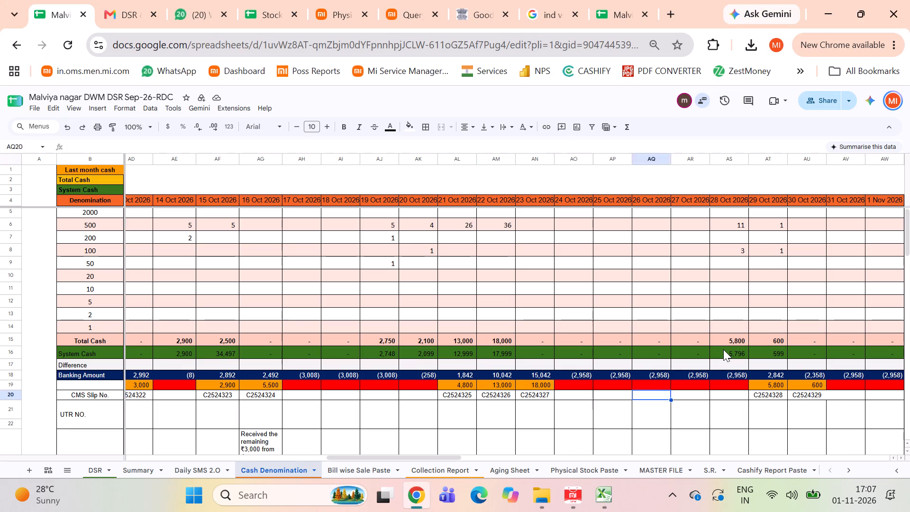
{"action": "key", "text": "Right"}
{"action": "key", "text": "Right"}
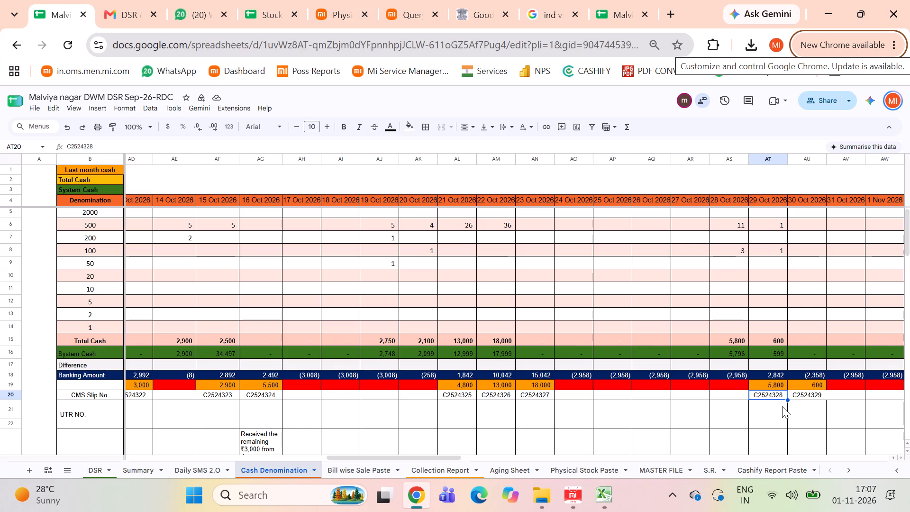
{"action": "key", "text": "Escape"}
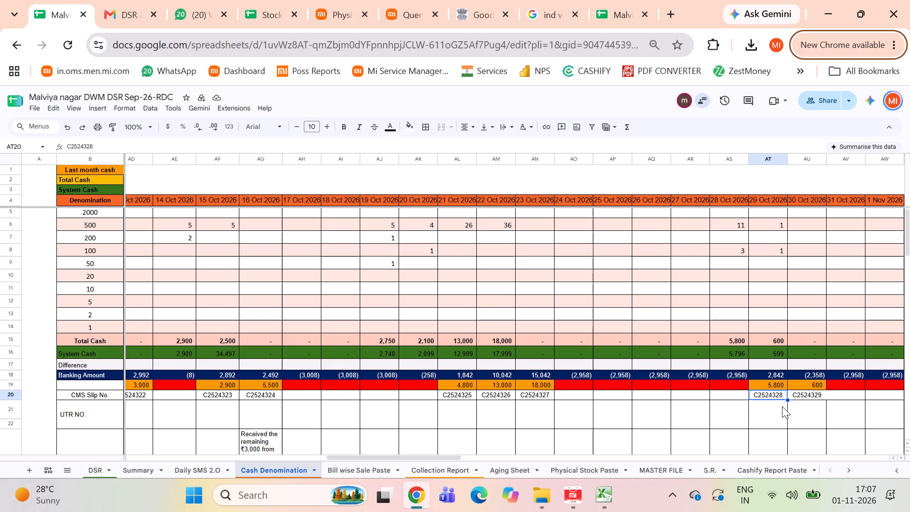
On the Excel Summery sheet, copy P26's slip number as values only into P32, the 29 Oct row, and change it to C2524328.
{"action": "key", "text": "alt+Tab"}
{"action": "key", "text": "Left"}
{"action": "key", "text": "Left"}
{"action": "key", "text": "Right"}
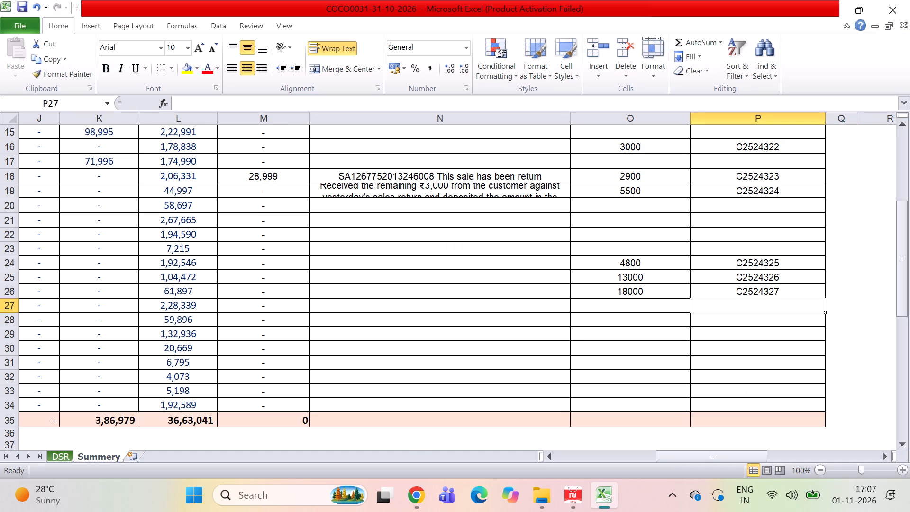
{"action": "key", "text": "Right"}
{"action": "key", "text": "Left"}
{"action": "key", "text": "Up"}
{"action": "key", "text": "ctrl+c"}
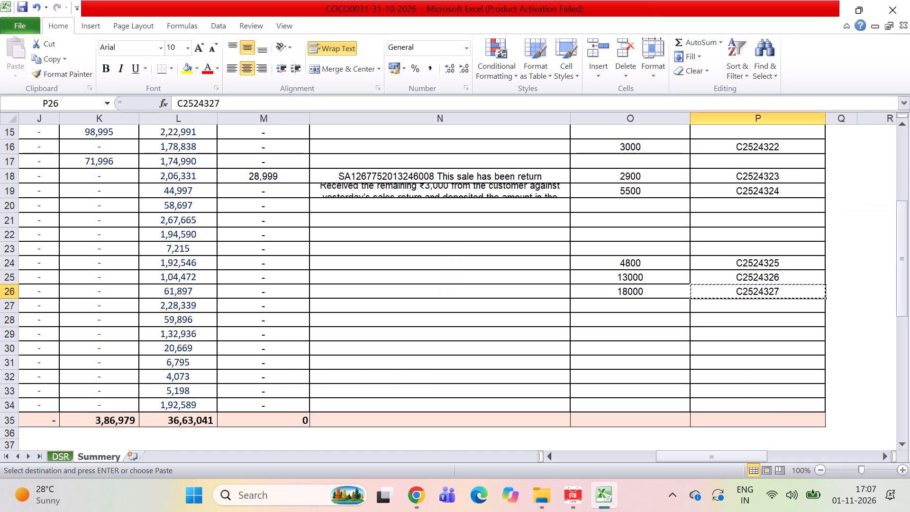
{"action": "key", "text": "Down"}
{"action": "key", "text": "Left"}
{"action": "key", "text": "Left"}
{"action": "key", "text": "Left"}
{"action": "key", "text": "Left"}
{"action": "key", "text": "Left"}
{"action": "key", "text": "Left"}
{"action": "key", "text": "Left"}
{"action": "key", "text": "Left"}
{"action": "key", "text": "Left"}
{"action": "key", "text": "Left"}
{"action": "key", "text": "Left"}
{"action": "key", "text": "Left"}
{"action": "key", "text": "Left"}
{"action": "key", "text": "Left"}
{"action": "key", "text": "Left"}
{"action": "key", "text": "Left"}
{"action": "key", "text": "Left"}
{"action": "key", "text": "Left"}
{"action": "key", "text": "Left"}
{"action": "key", "text": "Right"}
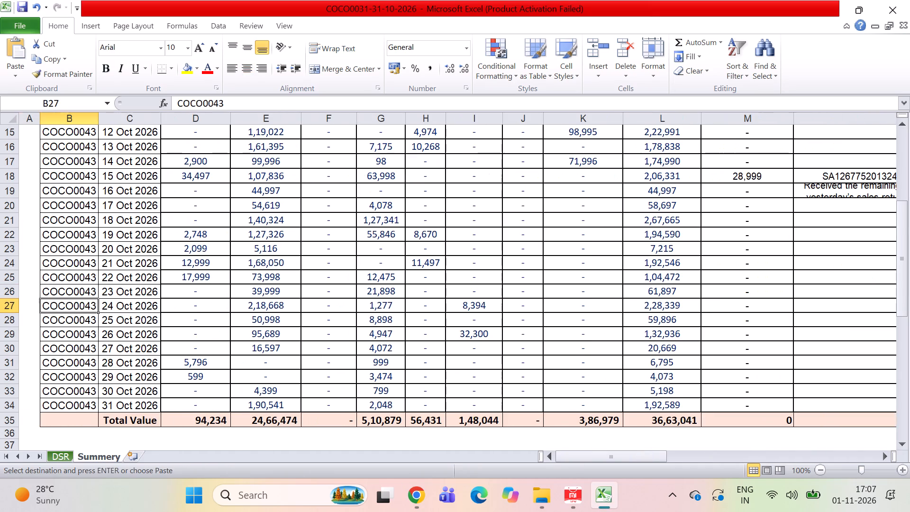
{"action": "key", "text": "Right"}
{"action": "key", "text": "Down"}
{"action": "key", "text": "Down"}
{"action": "key", "text": "Down"}
{"action": "key", "text": "Down"}
{"action": "key", "text": "Down"}
{"action": "key", "text": "Right"}
{"action": "key", "text": "Right"}
{"action": "key", "text": "Right"}
{"action": "key", "text": "Right"}
{"action": "key", "text": "Right"}
{"action": "key", "text": "Right"}
{"action": "key", "text": "Right"}
{"action": "key", "text": "Right"}
{"action": "key", "text": "Right"}
{"action": "key", "text": "Right"}
{"action": "key", "text": "Right"}
{"action": "key", "text": "Right"}
{"action": "key", "text": "Right"}
{"action": "key", "text": "Right"}
{"action": "key", "text": "Right"}
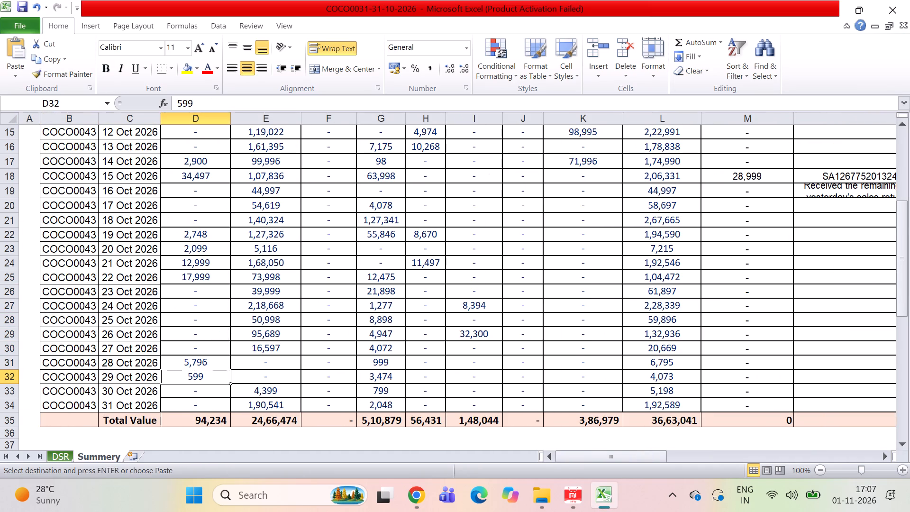
{"action": "key", "text": "Left"}
{"action": "key", "text": "Left"}
{"action": "key", "text": "Left"}
{"action": "key", "text": "Right"}
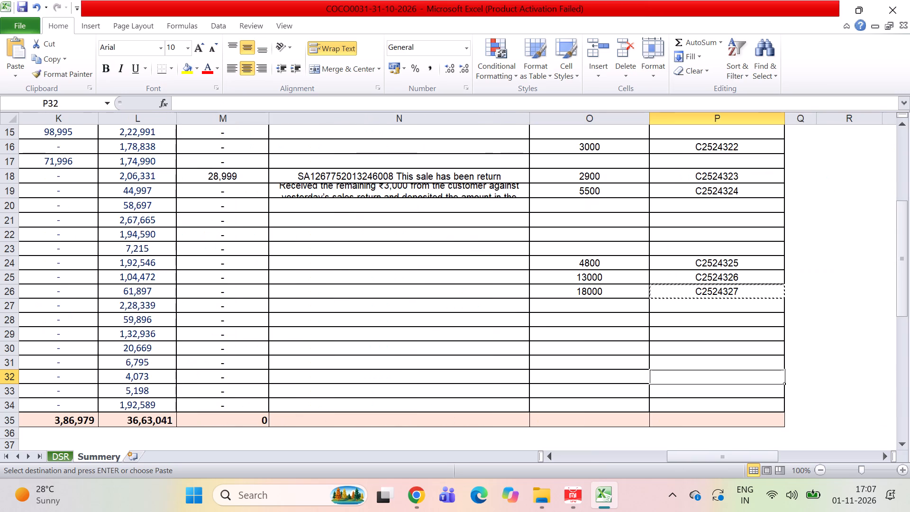
{"action": "key", "text": "ctrl+alt+v"}
{"action": "key", "text": "Down"}
{"action": "key", "text": "Down"}
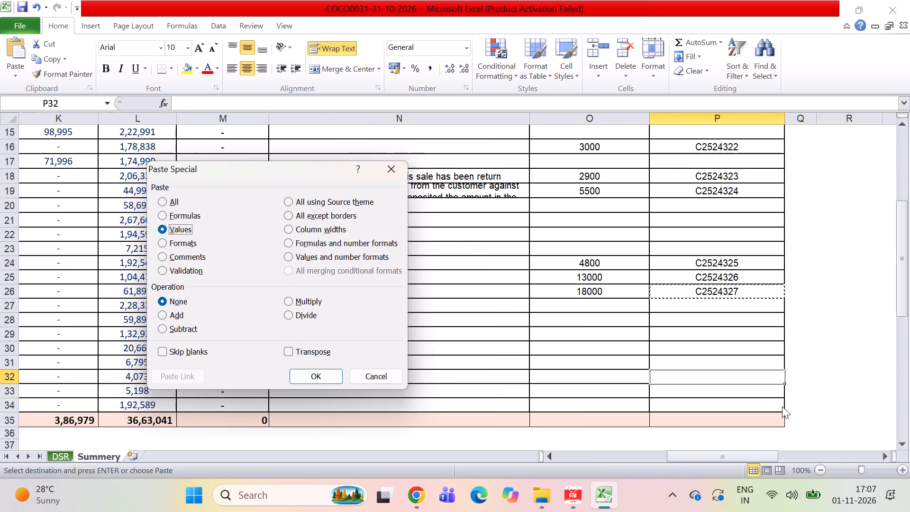
{"action": "key", "text": "Return"}
{"action": "key", "text": "Down"}
{"action": "key", "text": "Down"}
{"action": "key", "text": "Up"}
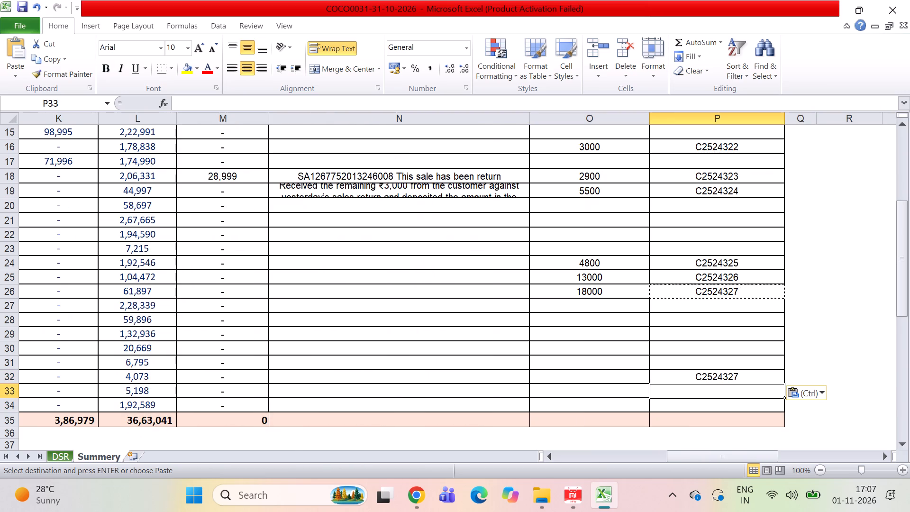
{"action": "double_click", "coordinate": [746, 378]}
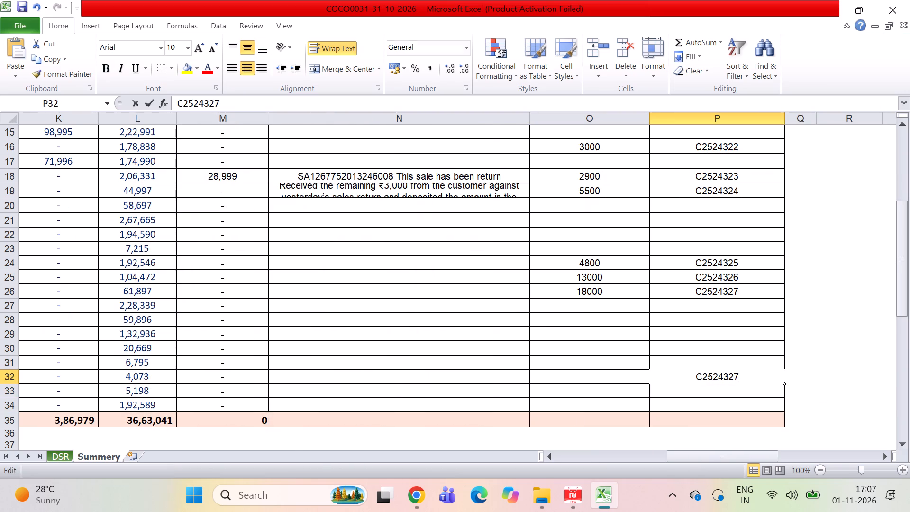
{"action": "key", "text": "BackSpace"}
{"action": "key", "text": "8"}
{"action": "key", "text": "Return"}
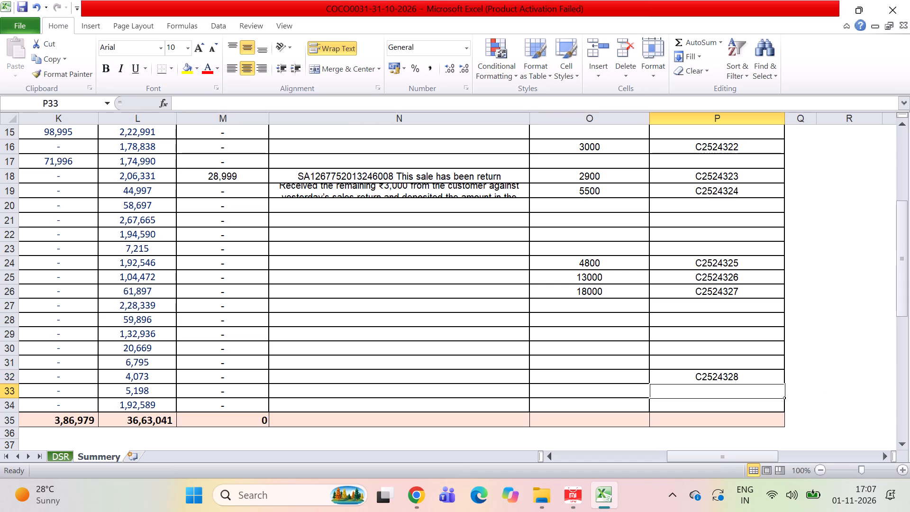
{"action": "key", "text": "ctrl+d"}
{"action": "double_click", "coordinate": [744, 389]}
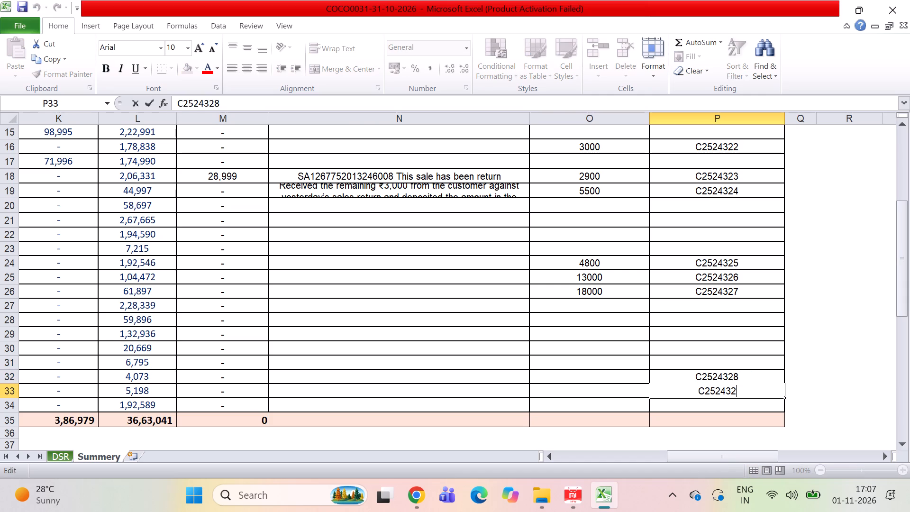
{"action": "key", "text": "BackSpace"}
{"action": "key", "text": "9"}
{"action": "key", "text": "Return"}
{"action": "key", "text": "Up"}
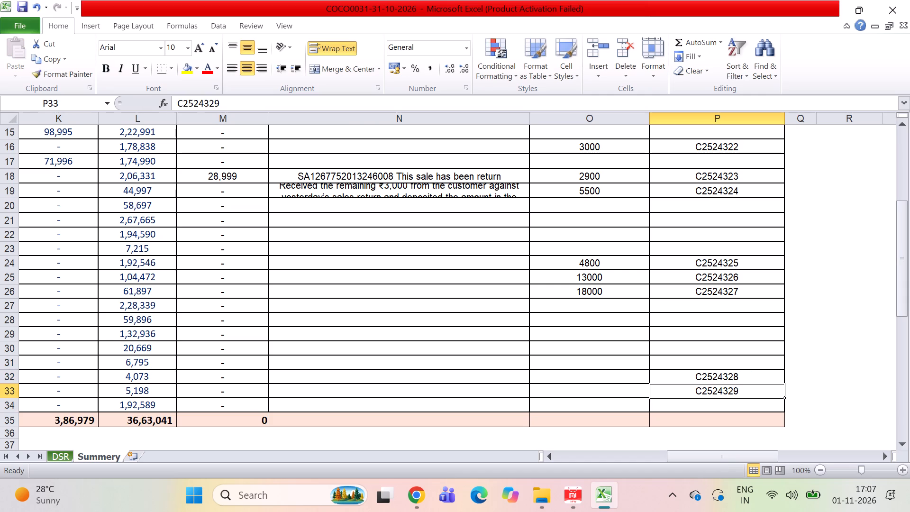
Trace row 33 back to its date column and across to its slip number to check the entry's row.
{"action": "key", "text": "Left"}
{"action": "key", "text": "Left"}
{"action": "key", "text": "Left"}
{"action": "key", "text": "Left"}
{"action": "key", "text": "Left"}
{"action": "key", "text": "Left"}
{"action": "key", "text": "Left"}
{"action": "key", "text": "Left"}
{"action": "key", "text": "Left"}
{"action": "key", "text": "Left"}
{"action": "key", "text": "Left"}
{"action": "key", "text": "Left"}
{"action": "key", "text": "Left"}
{"action": "key", "text": "Left"}
{"action": "key", "text": "Left"}
{"action": "key", "text": "Left"}
{"action": "key", "text": "Left"}
{"action": "key", "text": "Left"}
{"action": "key", "text": "Left"}
{"action": "key", "text": "Left"}
{"action": "key", "text": "Right"}
{"action": "key", "text": "Right"}
{"action": "key", "text": "Right"}
{"action": "key", "text": "Right"}
{"action": "key", "text": "Right"}
{"action": "key", "text": "Right"}
{"action": "key", "text": "Right"}
{"action": "key", "text": "Right"}
{"action": "key", "text": "Right"}
{"action": "key", "text": "Right"}
{"action": "key", "text": "Right"}
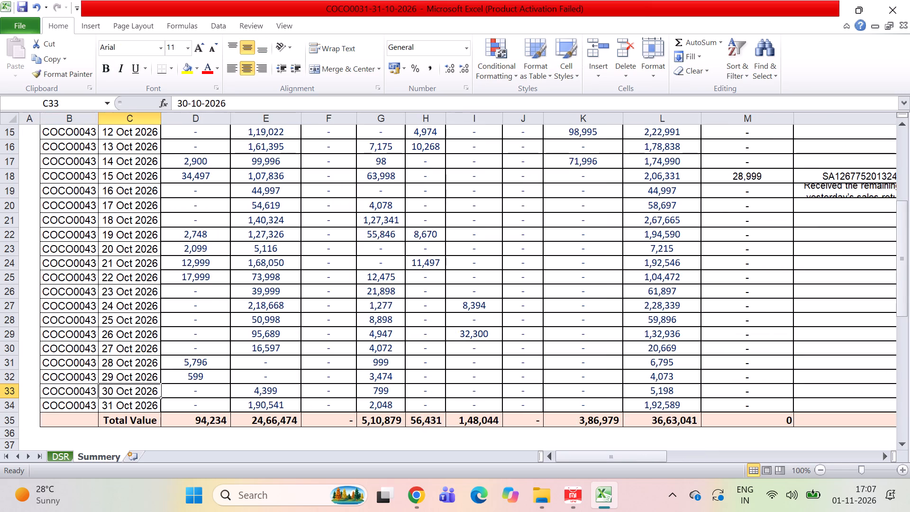
{"action": "key", "text": "Right"}
{"action": "key", "text": "Right"}
{"action": "key", "text": "Right"}
{"action": "key", "text": "Right"}
{"action": "key", "text": "Right"}
{"action": "key", "text": "Right"}
{"action": "key", "text": "Right"}
{"action": "key", "text": "Left"}
{"action": "key", "text": "Left"}
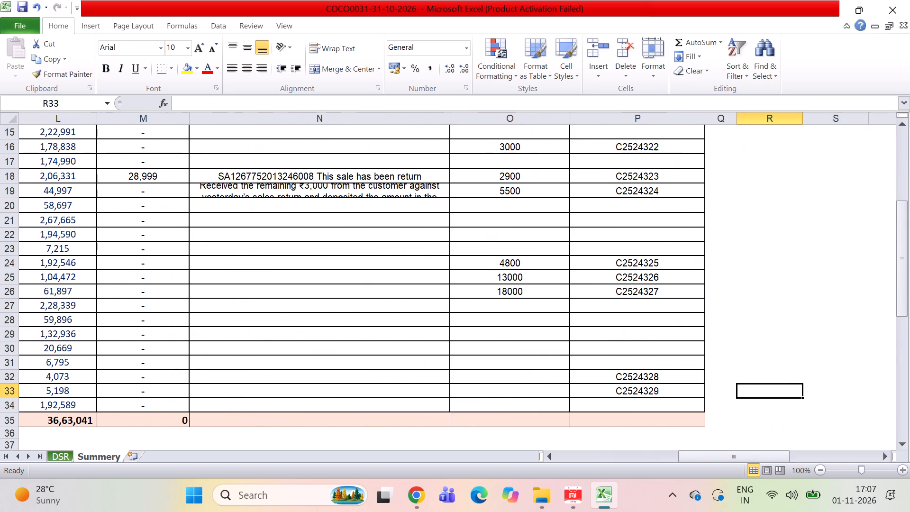
Trace row 32 back to its date and cash columns to check which day its slip number belongs to.
{"action": "key", "text": "Left"}
{"action": "key", "text": "Up"}
{"action": "key", "text": "Left"}
{"action": "key", "text": "Left"}
{"action": "key", "text": "Left"}
{"action": "key", "text": "Left"}
{"action": "key", "text": "Left"}
{"action": "key", "text": "Left"}
{"action": "key", "text": "Left"}
{"action": "key", "text": "Left"}
{"action": "key", "text": "Left"}
{"action": "key", "text": "Left"}
{"action": "key", "text": "Left"}
{"action": "key", "text": "Left"}
{"action": "key", "text": "Left"}
{"action": "key", "text": "Left"}
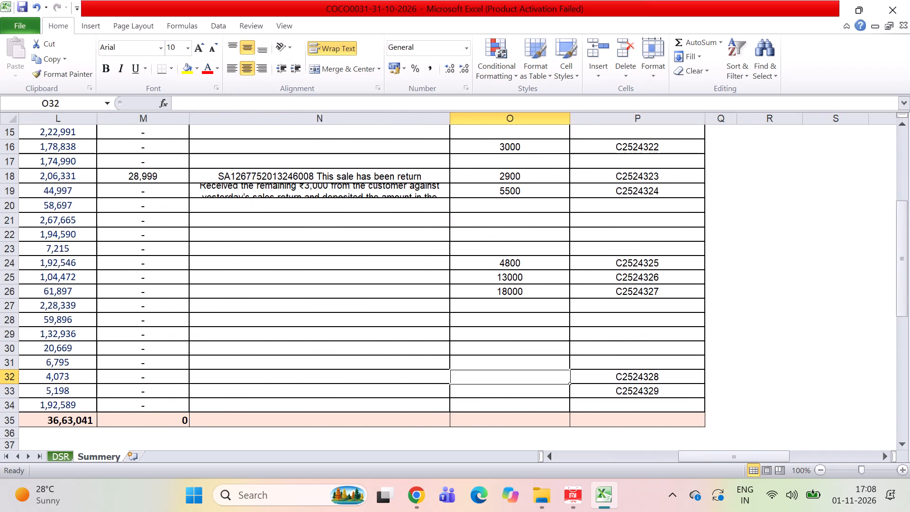
{"action": "key", "text": "Right"}
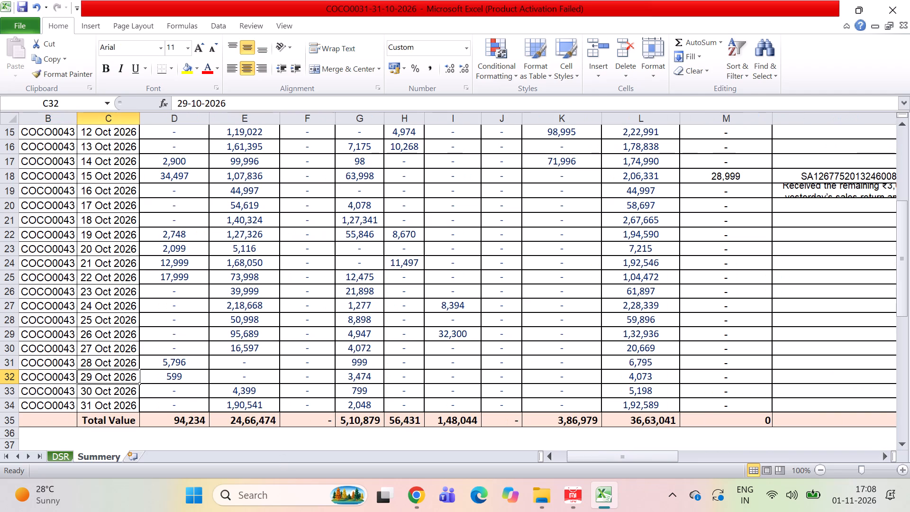
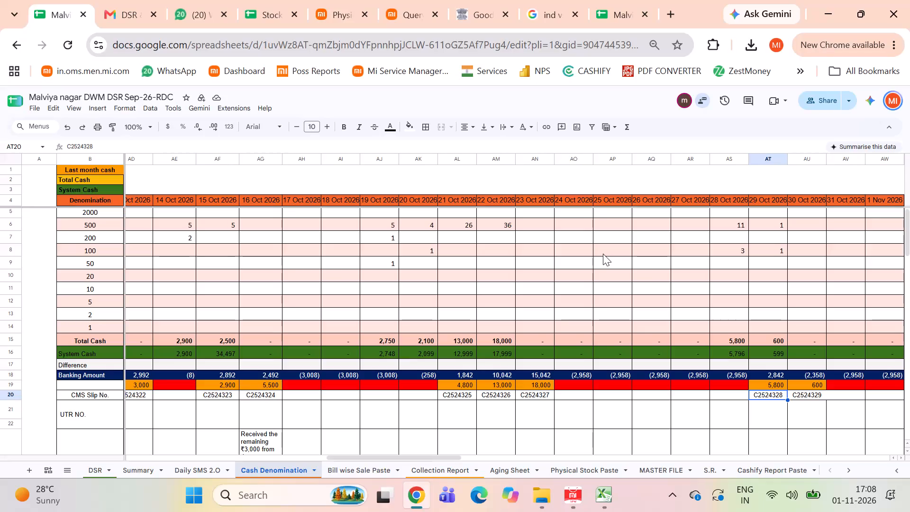
On the Excel Summery sheet, enter the CMS cash deposits 5800 in O32 and 600 in O33.
{"action": "key", "text": "alt+Tab"}
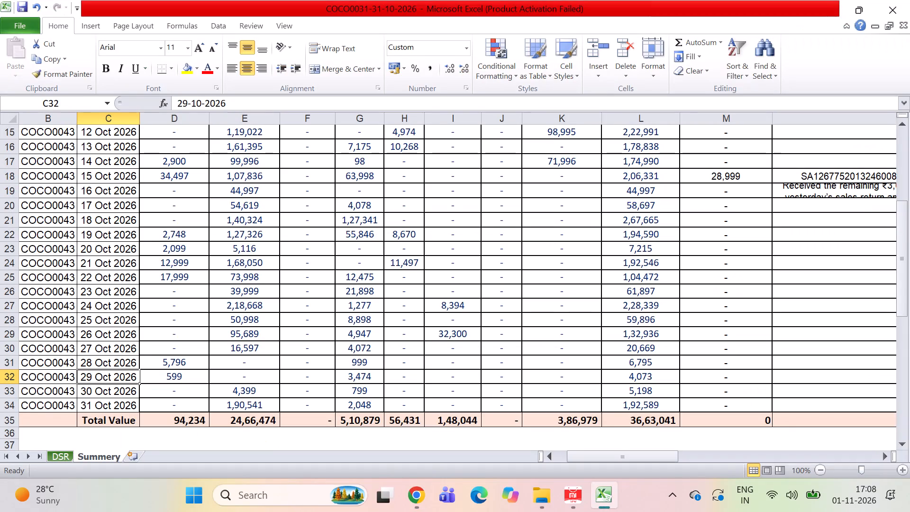
{"action": "key", "text": "alt+Tab"}
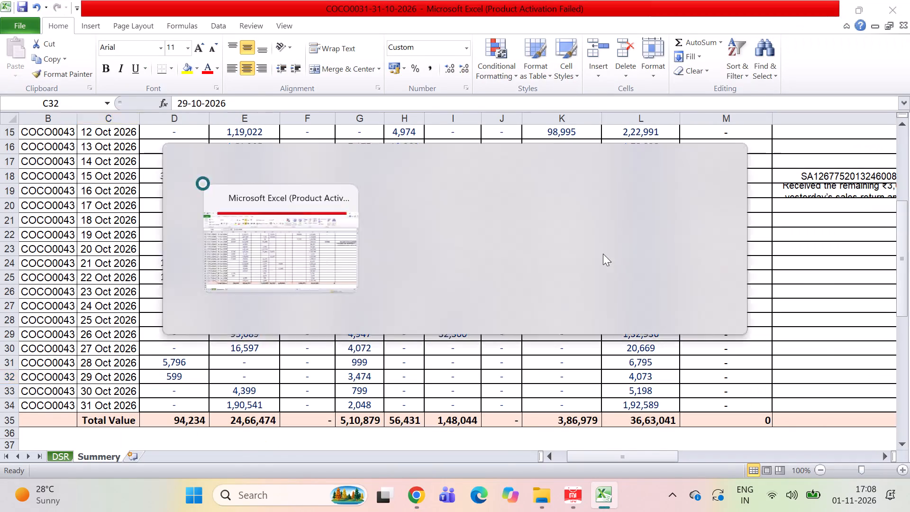
{"action": "key", "text": "alt+Tab"}
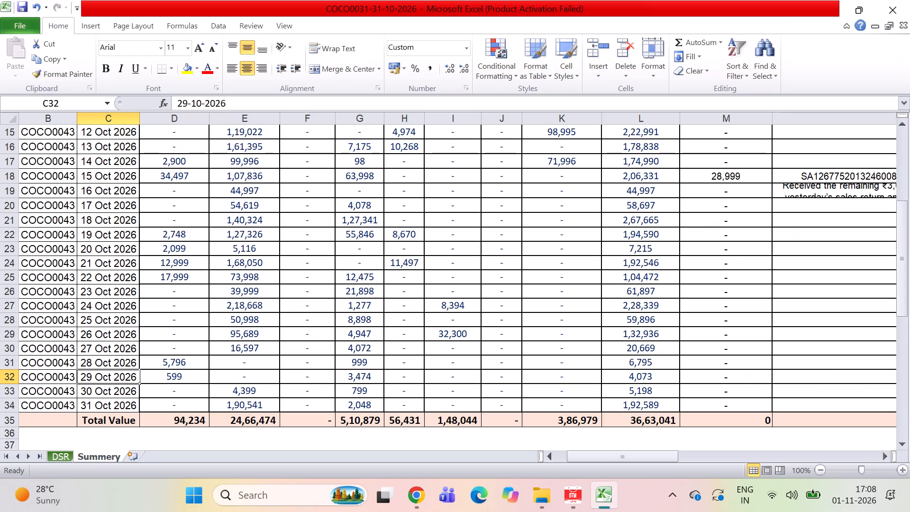
{"action": "key", "text": "Right"}
{"action": "key", "text": "Right"}
{"action": "key", "text": "Right"}
{"action": "key", "text": "Right"}
{"action": "key", "text": "Right"}
{"action": "key", "text": "Right"}
{"action": "key", "text": "Right"}
{"action": "key", "text": "Right"}
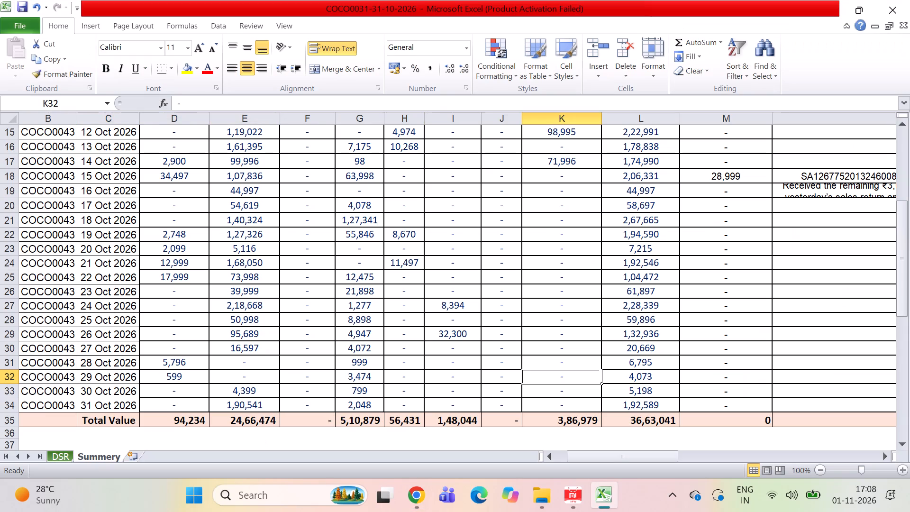
{"action": "key", "text": "Left"}
{"action": "key", "text": "Right"}
{"action": "key", "text": "Right"}
{"action": "key", "text": "Right"}
{"action": "key", "text": "Right"}
{"action": "key", "text": "Right"}
{"action": "key", "text": "Right"}
{"action": "key", "text": "Right"}
{"action": "key", "text": "Right"}
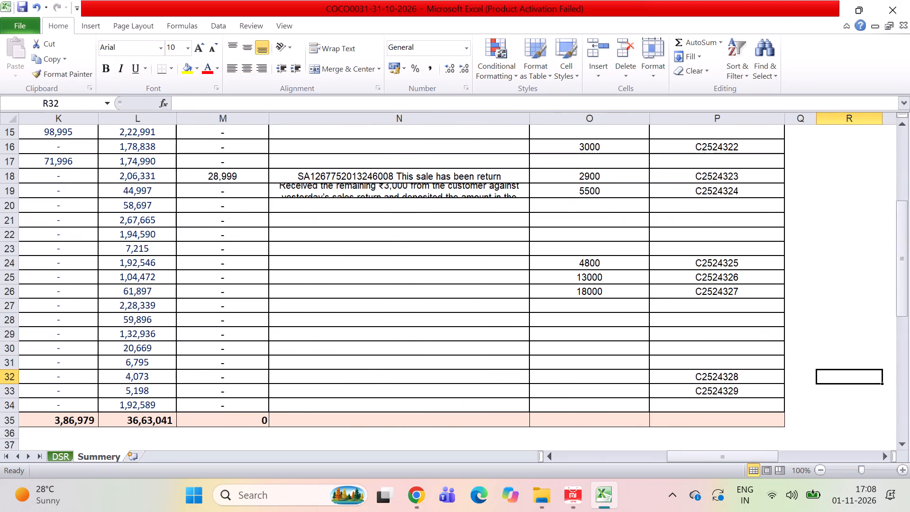
{"action": "key", "text": "Left"}
{"action": "key", "text": "Left"}
{"action": "key", "text": "Left"}
{"action": "key", "text": "Left"}
{"action": "key", "text": "Right"}
{"action": "key", "text": "Right"}
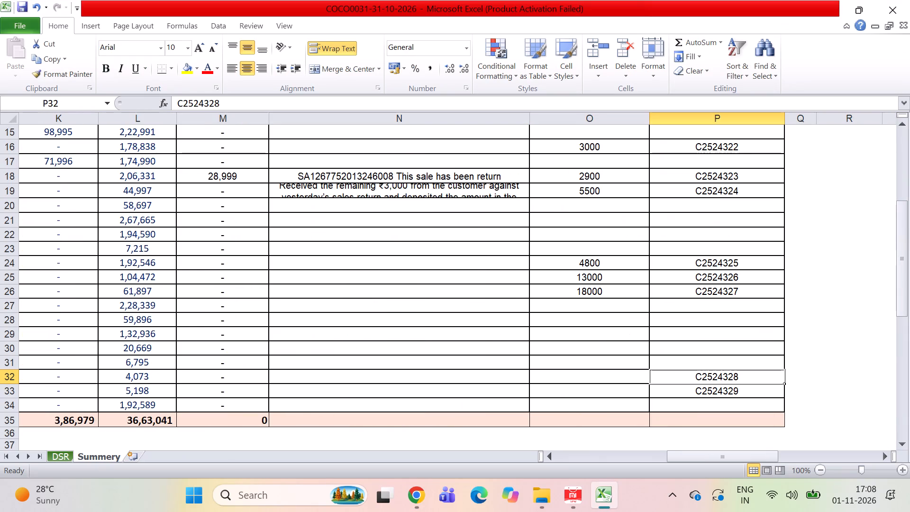
{"action": "key", "text": "Left"}
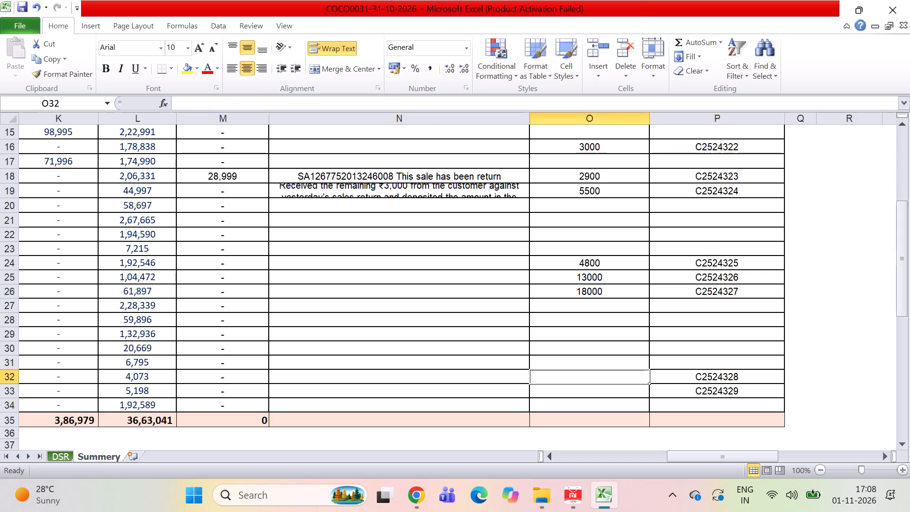
{"action": "key", "text": "5"}
{"action": "type", "text": "800"}
{"action": "key", "text": "Down"}
{"action": "type", "text": "600"}
{"action": "key", "text": "Return"}
{"action": "key", "text": "Up"}
{"action": "key", "text": "Up"}
{"action": "key", "text": "Up"}
{"action": "key", "text": "Up"}
{"action": "key", "text": "Up"}
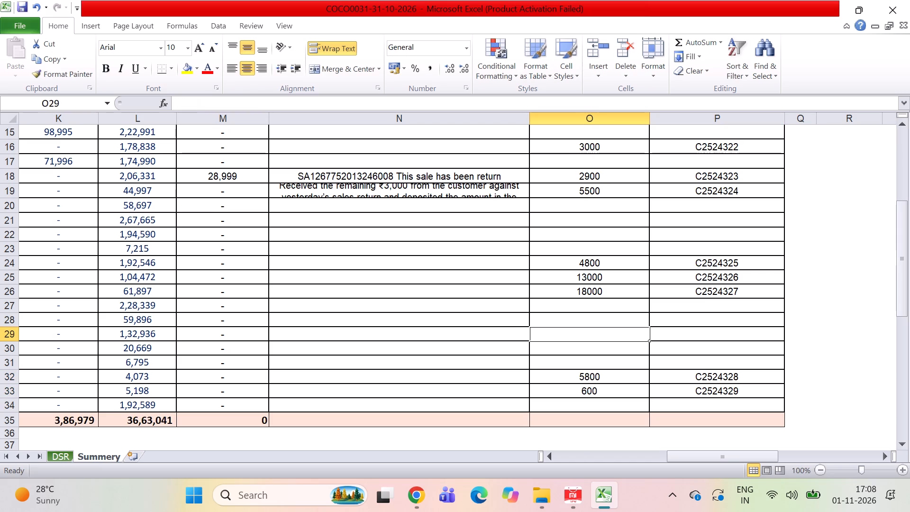
Switch to the Google Sheets DSR workbook and open its Summary sheet to check the deposit and slip columns.
{"action": "left_click", "coordinate": [419, 497]}
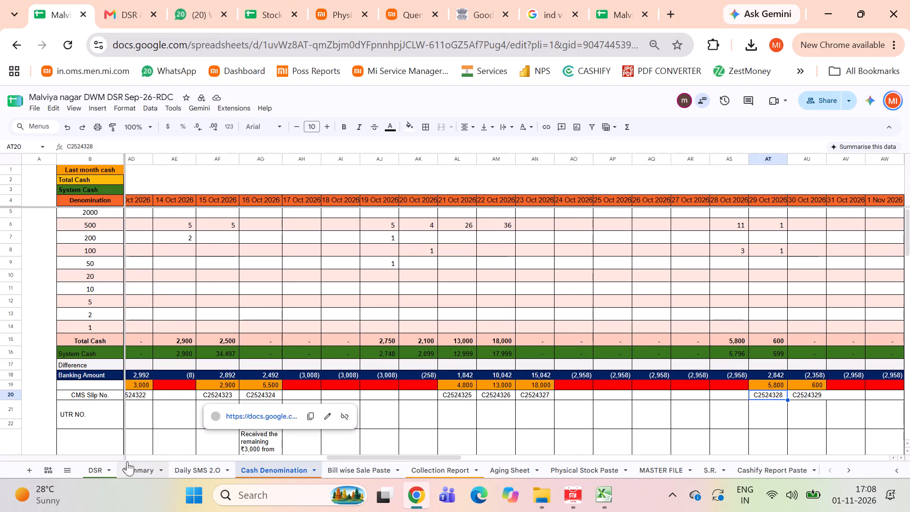
{"action": "left_click", "coordinate": [139, 464]}
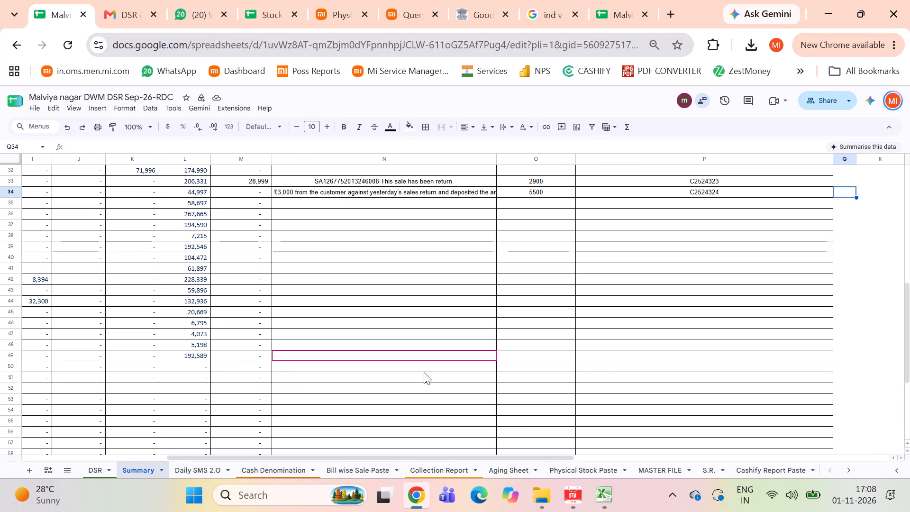
Return to the Excel Summery sheet and trace row 29 back to its date and cash collection columns.
{"action": "key", "text": "alt+Tab"}
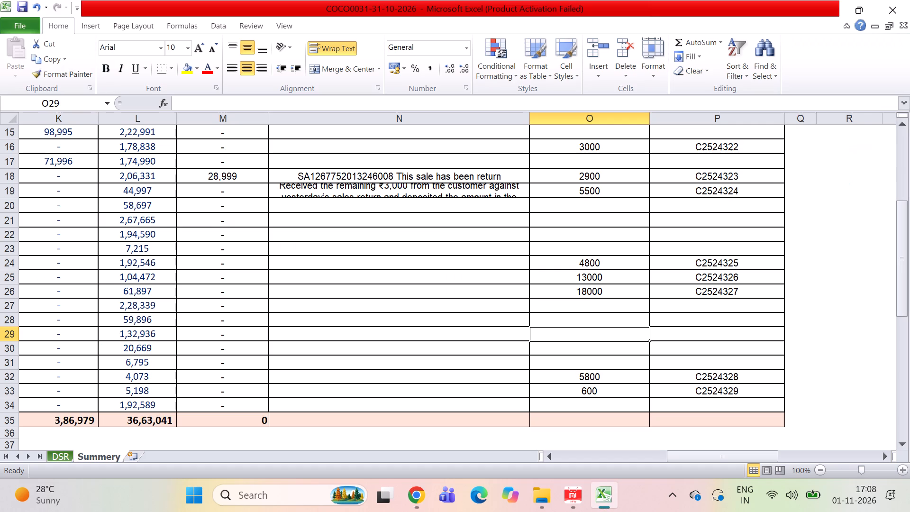
{"action": "left_click", "coordinate": [421, 332]}
{"action": "key", "text": "Left"}
{"action": "key", "text": "Left"}
{"action": "key", "text": "Left"}
{"action": "key", "text": "Left"}
{"action": "key", "text": "Left"}
{"action": "key", "text": "Left"}
{"action": "key", "text": "Left"}
{"action": "key", "text": "Left"}
{"action": "key", "text": "Left"}
{"action": "key", "text": "Left"}
{"action": "key", "text": "Left"}
{"action": "key", "text": "Left"}
{"action": "key", "text": "Left"}
{"action": "key", "text": "Left"}
{"action": "key", "text": "Left"}
{"action": "key", "text": "Left"}
{"action": "key", "text": "Left"}
{"action": "key", "text": "Left"}
{"action": "key", "text": "Left"}
{"action": "key", "text": "Left"}
{"action": "key", "text": "Left"}
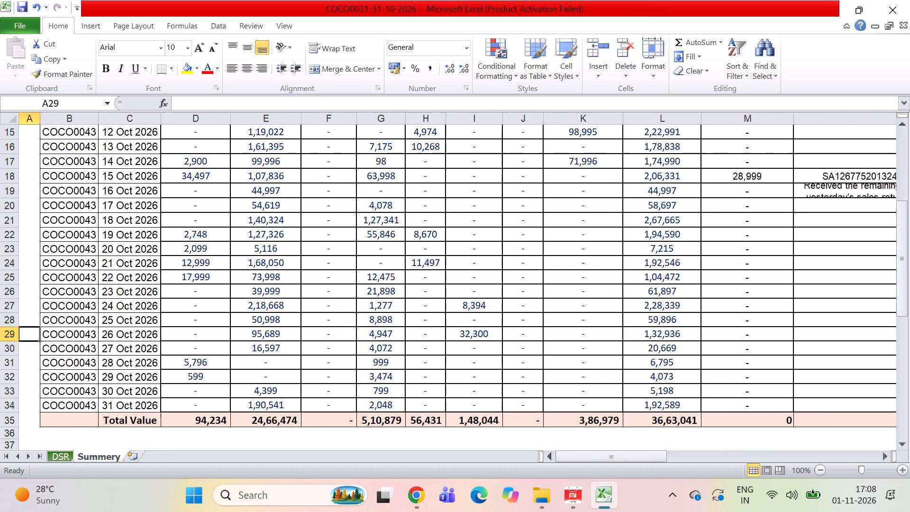
{"action": "key", "text": "Right"}
{"action": "key", "text": "Right"}
{"action": "key", "text": "Right"}
{"action": "key", "text": "Right"}
Save the Excel workbook.
{"action": "key", "text": "ctrl+s"}
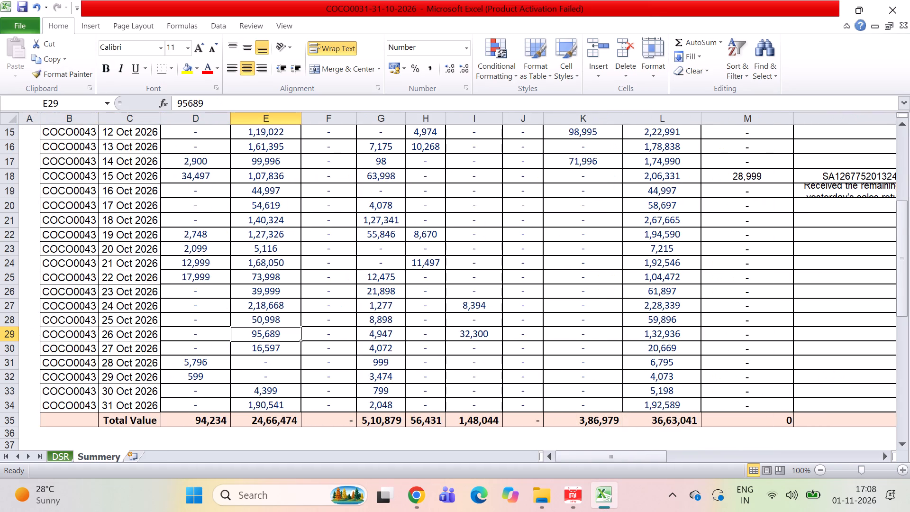
Look at the DSR sheet, return to the start of the Summery sheet and save the workbook again.
{"action": "left_click", "coordinate": [59, 458]}
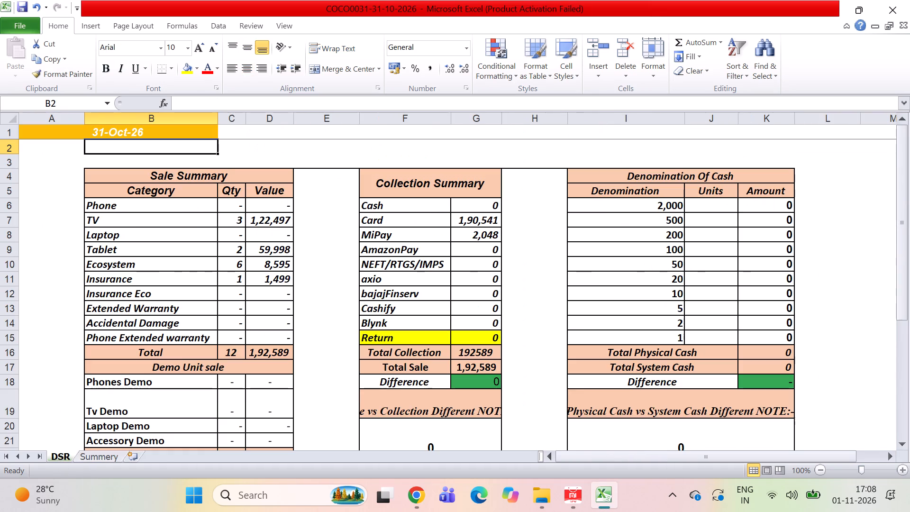
{"action": "left_click", "coordinate": [88, 457]}
{"action": "scroll", "coordinate": [271, 295], "scroll_direction": "up", "scroll_amount": 2}
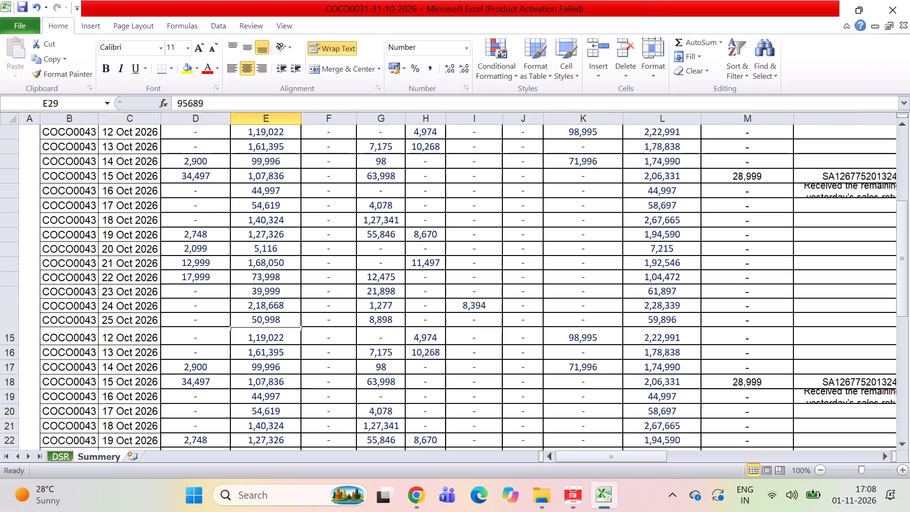
{"action": "scroll", "coordinate": [271, 295], "scroll_direction": "up", "scroll_amount": 1}
{"action": "key", "text": "ctrl+s"}
Review the Summery sheet's collection, remarks, deposit and slip number columns from 1 Oct down to the total row.
{"action": "scroll", "coordinate": [271, 295], "scroll_direction": "right", "scroll_amount": 2}
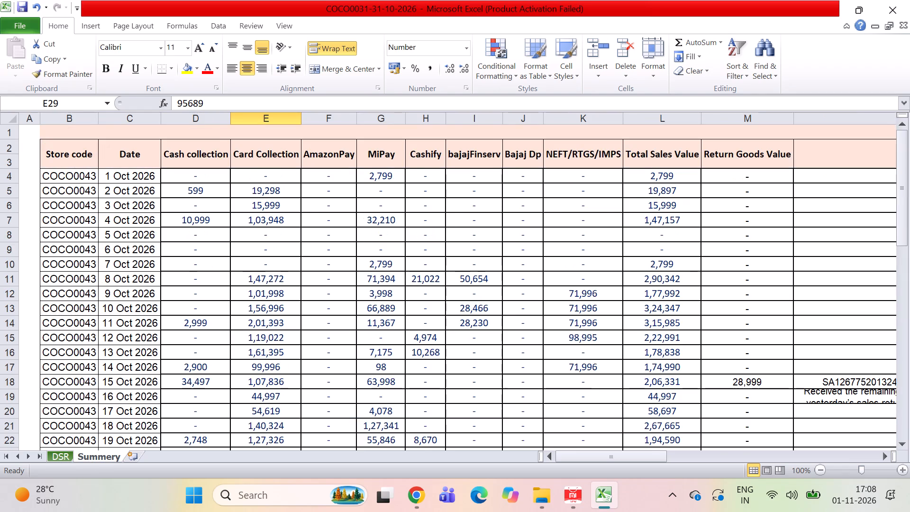
{"action": "scroll", "coordinate": [271, 295], "scroll_direction": "left", "scroll_amount": 6}
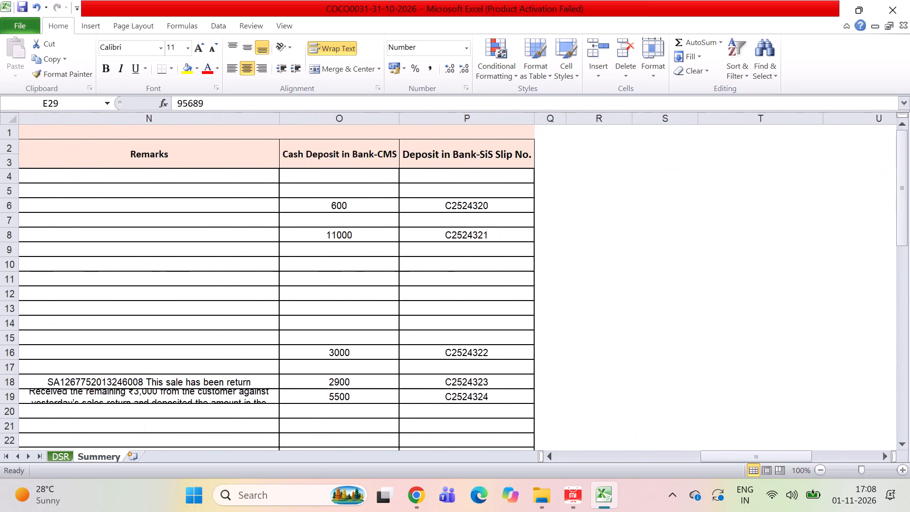
{"action": "scroll", "coordinate": [271, 295], "scroll_direction": "right", "scroll_amount": 8}
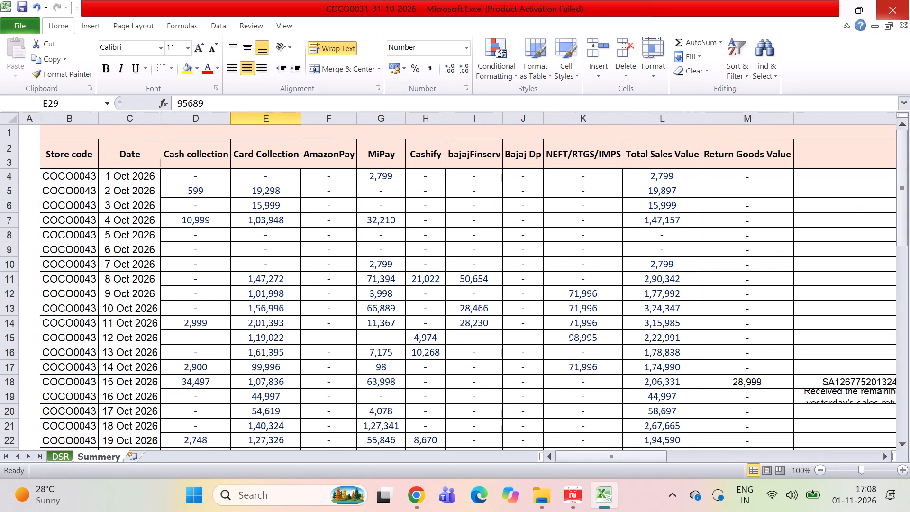
{"action": "scroll", "coordinate": [711, 297], "scroll_direction": "left", "scroll_amount": 3}
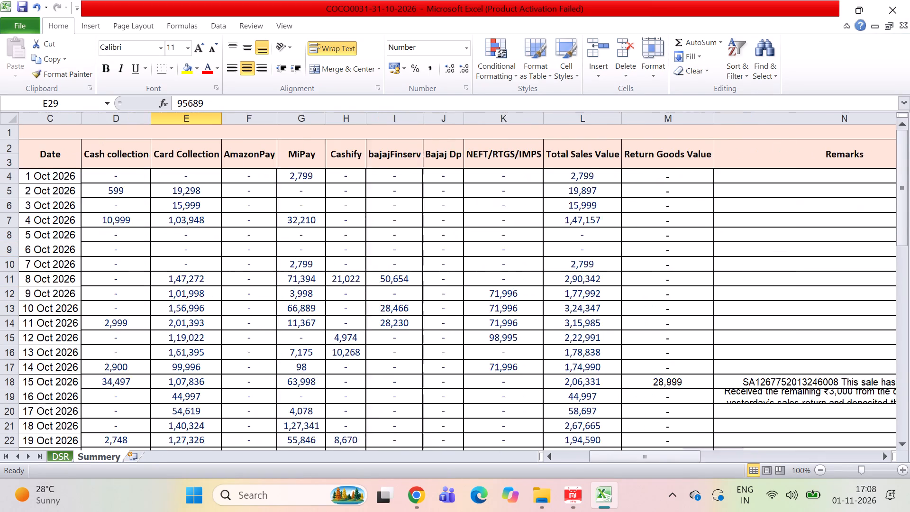
{"action": "scroll", "coordinate": [711, 297], "scroll_direction": "down", "scroll_amount": 1}
{"action": "scroll", "coordinate": [711, 297], "scroll_direction": "up", "scroll_amount": 2}
{"action": "scroll", "coordinate": [711, 297], "scroll_direction": "left", "scroll_amount": 1}
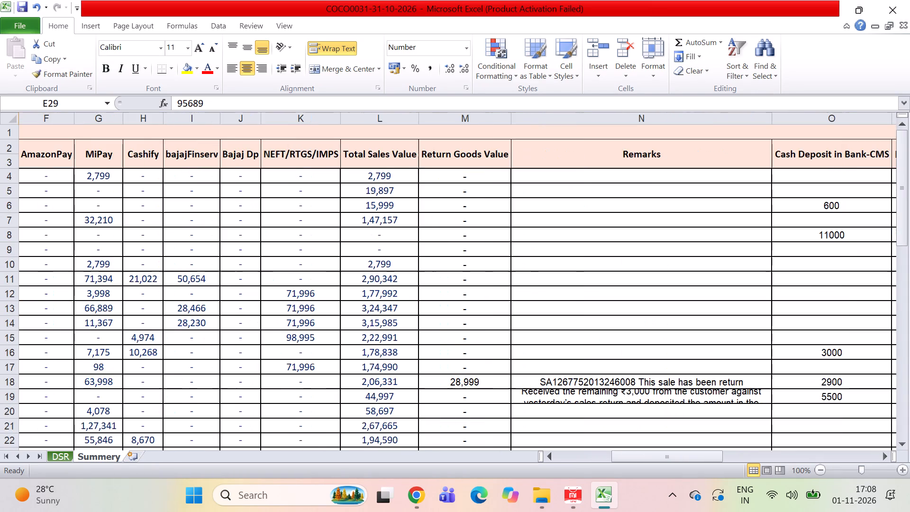
{"action": "scroll", "coordinate": [711, 297], "scroll_direction": "down", "scroll_amount": 1}
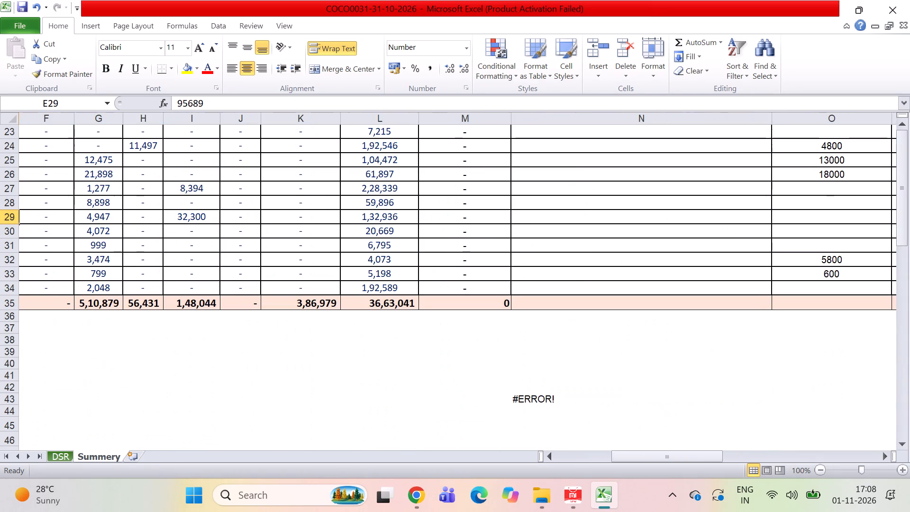
Trace row 26 back to its date and across to its cash deposit to check which day the deposit belongs to.
{"action": "left_click", "coordinate": [744, 175]}
{"action": "key", "text": "Left"}
{"action": "key", "text": "Left"}
{"action": "key", "text": "Left"}
{"action": "key", "text": "Left"}
{"action": "key", "text": "Left"}
{"action": "key", "text": "Left"}
{"action": "key", "text": "Left"}
{"action": "key", "text": "Left"}
{"action": "key", "text": "Left"}
{"action": "key", "text": "Left"}
{"action": "key", "text": "Left"}
{"action": "key", "text": "Left"}
{"action": "key", "text": "Left"}
{"action": "key", "text": "Left"}
{"action": "key", "text": "Left"}
{"action": "key", "text": "Left"}
{"action": "key", "text": "Left"}
{"action": "key", "text": "Left"}
{"action": "key", "text": "Left"}
{"action": "key", "text": "Left"}
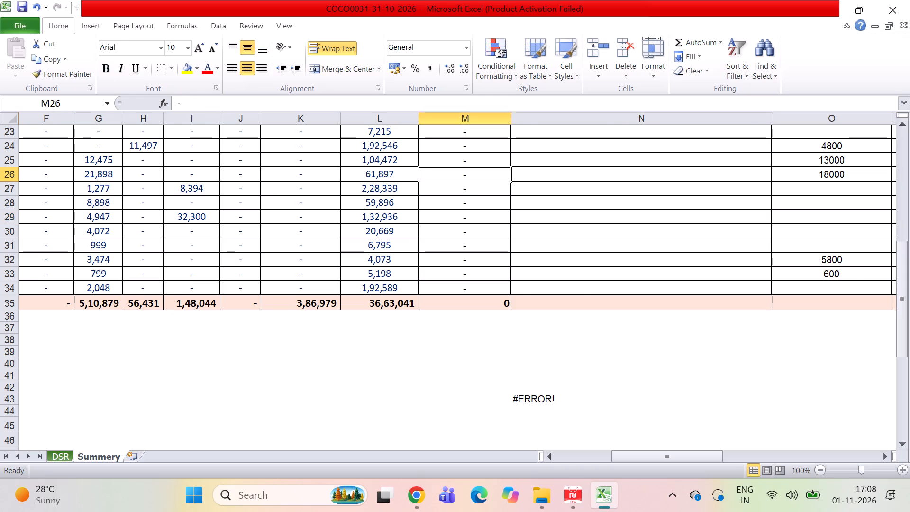
{"action": "key", "text": "Right"}
{"action": "key", "text": "Right"}
{"action": "key", "text": "Right"}
{"action": "key", "text": "Right"}
{"action": "key", "text": "Right"}
{"action": "key", "text": "Right"}
{"action": "key", "text": "Right"}
{"action": "key", "text": "Right"}
{"action": "key", "text": "Right"}
{"action": "key", "text": "Right"}
{"action": "key", "text": "Right"}
{"action": "key", "text": "Right"}
{"action": "key", "text": "Right"}
{"action": "key", "text": "Right"}
{"action": "key", "text": "Right"}
{"action": "key", "text": "Right"}
{"action": "key", "text": "Right"}
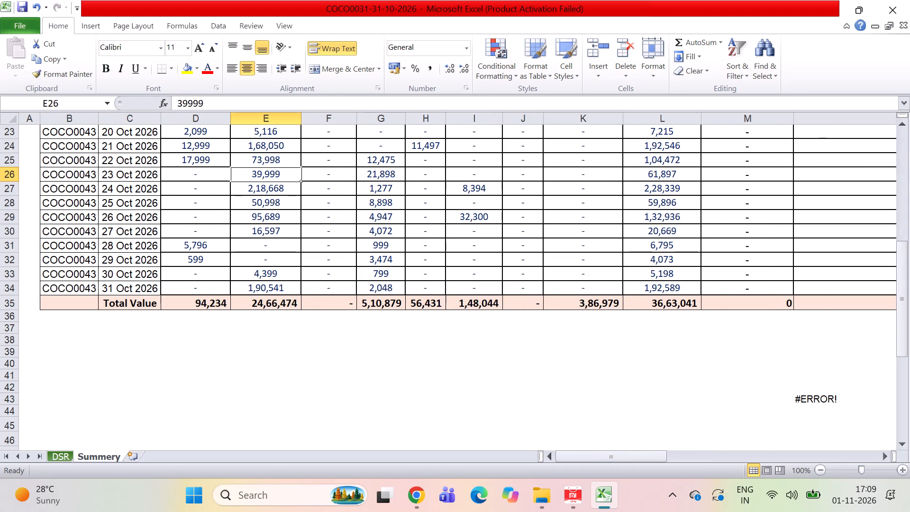
{"action": "key", "text": "Left"}
{"action": "key", "text": "Left"}
{"action": "key", "text": "Left"}
{"action": "key", "text": "Left"}
{"action": "key", "text": "Right"}
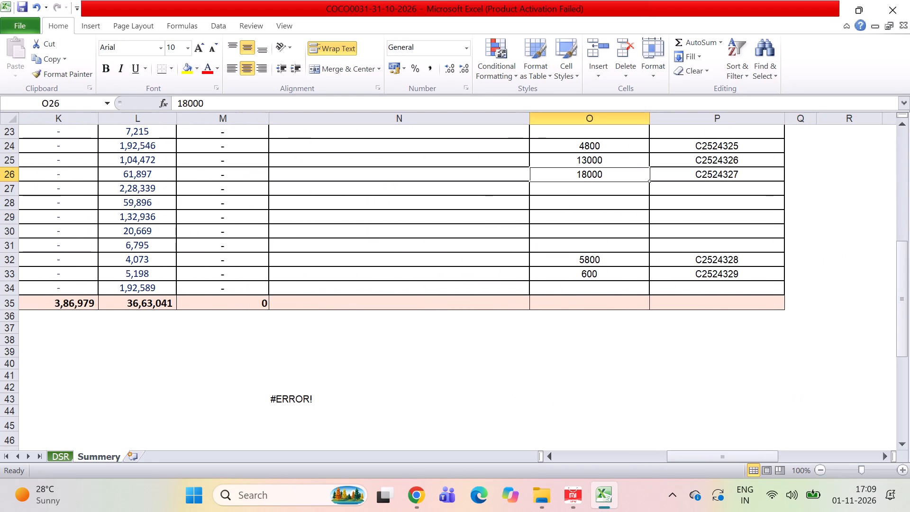
Trace row 24 back to its date and cash columns and across again to check its deposit entry.
{"action": "key", "text": "Up"}
{"action": "key", "text": "Up"}
{"action": "key", "text": "Left"}
{"action": "key", "text": "Left"}
{"action": "key", "text": "Left"}
{"action": "key", "text": "Left"}
{"action": "key", "text": "Left"}
{"action": "key", "text": "Left"}
{"action": "key", "text": "Left"}
{"action": "key", "text": "Left"}
{"action": "key", "text": "Left"}
{"action": "key", "text": "Left"}
{"action": "key", "text": "Left"}
{"action": "key", "text": "Left"}
{"action": "key", "text": "Left"}
{"action": "key", "text": "Left"}
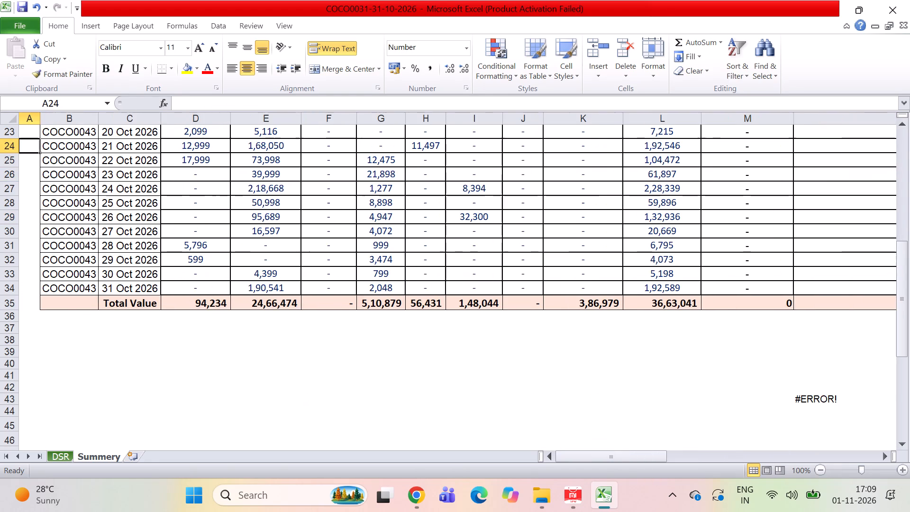
{"action": "key", "text": "Right"}
{"action": "key", "text": "Right"}
{"action": "key", "text": "Right"}
{"action": "key", "text": "Right"}
{"action": "key", "text": "Right"}
{"action": "key", "text": "Right"}
{"action": "key", "text": "Right"}
{"action": "key", "text": "Right"}
{"action": "key", "text": "Right"}
{"action": "key", "text": "Right"}
{"action": "key", "text": "Right"}
{"action": "key", "text": "Right"}
{"action": "key", "text": "Right"}
{"action": "key", "text": "Right"}
{"action": "key", "text": "Right"}
{"action": "key", "text": "Right"}
{"action": "key", "text": "Right"}
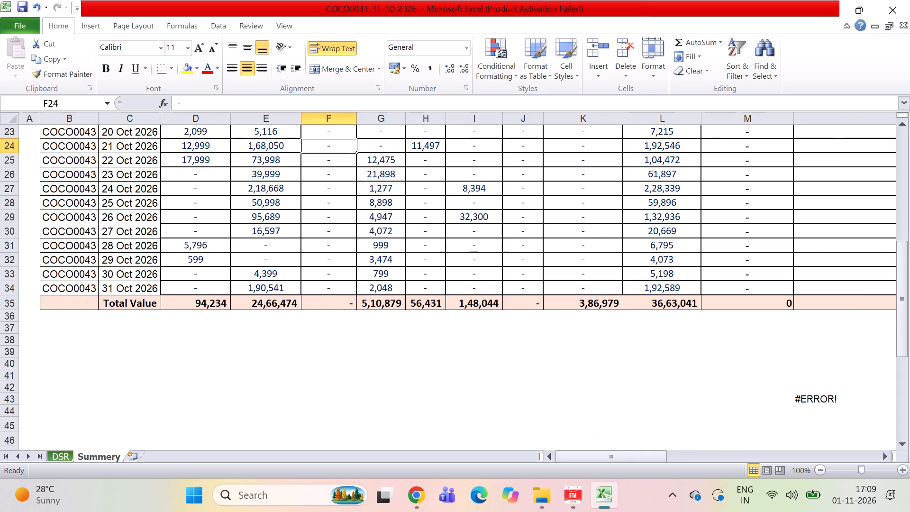
Trace row 24 back to its date and total the cash collections of 19 and 20 Oct in the Summery sheet.
{"action": "key", "text": "Left"}
{"action": "key", "text": "Left"}
{"action": "key", "text": "Left"}
{"action": "key", "text": "Left"}
{"action": "key", "text": "Left"}
{"action": "key", "text": "Left"}
{"action": "key", "text": "Left"}
{"action": "key", "text": "Left"}
{"action": "key", "text": "Left"}
{"action": "key", "text": "Left"}
{"action": "key", "text": "Left"}
{"action": "key", "text": "Left"}
{"action": "key", "text": "Left"}
{"action": "key", "text": "Left"}
{"action": "key", "text": "Left"}
{"action": "key", "text": "Left"}
{"action": "key", "text": "Left"}
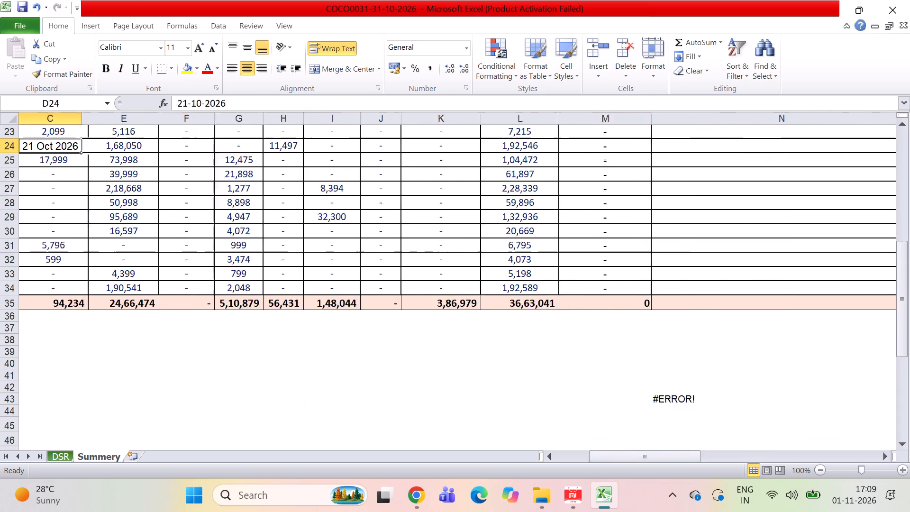
{"action": "key", "text": "Right"}
{"action": "key", "text": "Right"}
{"action": "key", "text": "Right"}
{"action": "key", "text": "Up"}
{"action": "key", "text": "Up"}
{"action": "key", "text": "Up"}
{"action": "key", "text": "Up"}
{"action": "key", "text": "Up"}
{"action": "key", "text": "Up"}
{"action": "key", "text": "Up"}
{"action": "key", "text": "Up"}
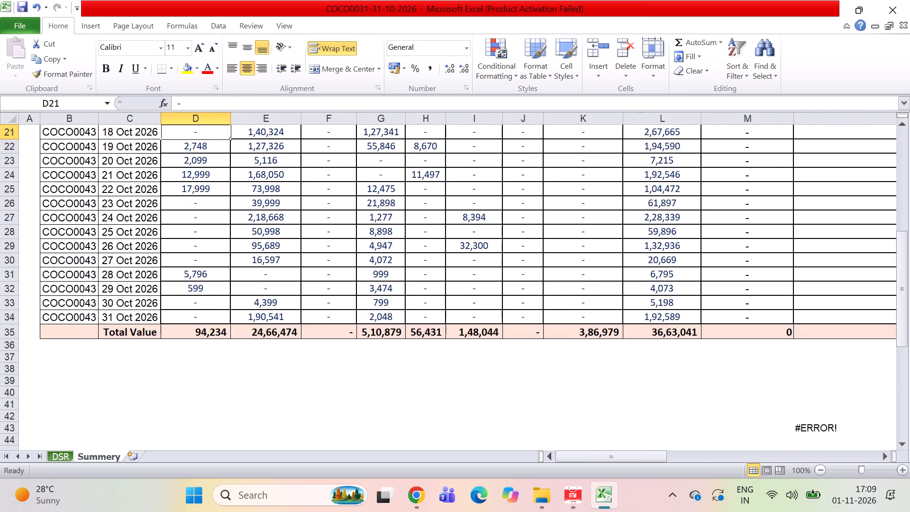
{"action": "key", "text": "Down"}
{"action": "key", "text": "Down"}
{"action": "key", "text": "Down"}
{"action": "key", "text": "Down"}
{"action": "key", "text": "Down"}
{"action": "key", "text": "Down"}
{"action": "key", "text": "shift+Down"}
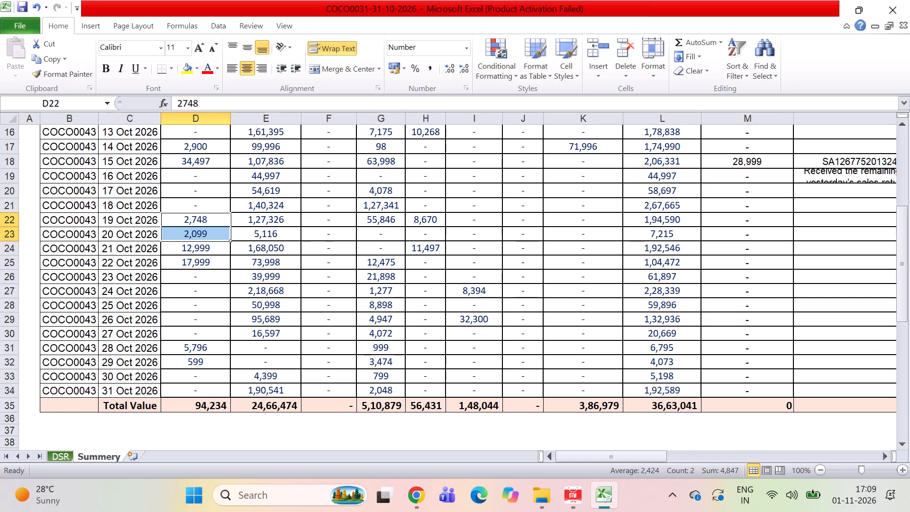
Follow the 19 Oct row across to its deposit and slip columns and recheck the combined 19 and 20 Oct cash.
{"action": "key", "text": "Right"}
{"action": "key", "text": "Right"}
{"action": "key", "text": "Right"}
{"action": "key", "text": "Right"}
{"action": "key", "text": "Right"}
{"action": "key", "text": "Right"}
{"action": "key", "text": "Right"}
{"action": "key", "text": "Right"}
{"action": "key", "text": "Right"}
{"action": "key", "text": "Right"}
{"action": "key", "text": "Right"}
{"action": "key", "text": "Right"}
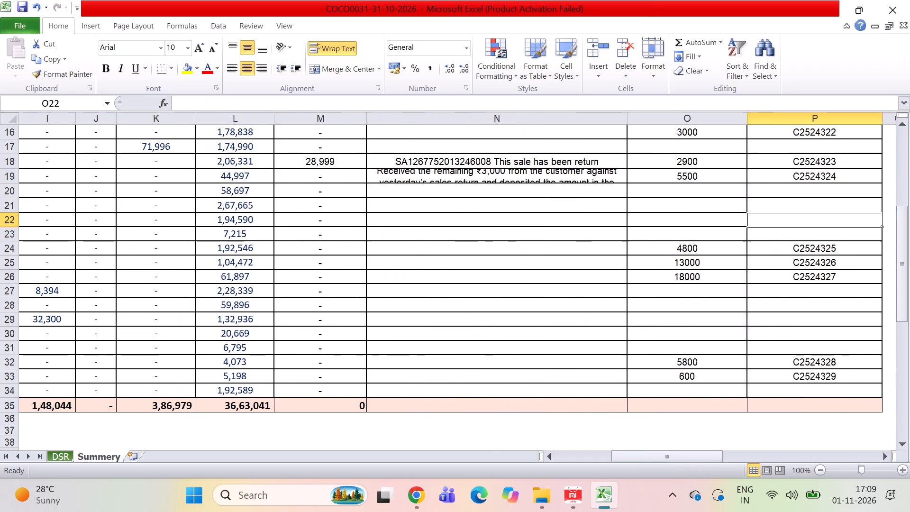
{"action": "key", "text": "Right"}
{"action": "key", "text": "Left"}
{"action": "key", "text": "Left"}
{"action": "key", "text": "Left"}
{"action": "key", "text": "Left"}
{"action": "key", "text": "Left"}
{"action": "key", "text": "Left"}
{"action": "key", "text": "Left"}
{"action": "key", "text": "Left"}
{"action": "key", "text": "Left"}
{"action": "key", "text": "Left"}
{"action": "key", "text": "Left"}
{"action": "key", "text": "Left"}
{"action": "key", "text": "Left"}
{"action": "key", "text": "Left"}
{"action": "key", "text": "Left"}
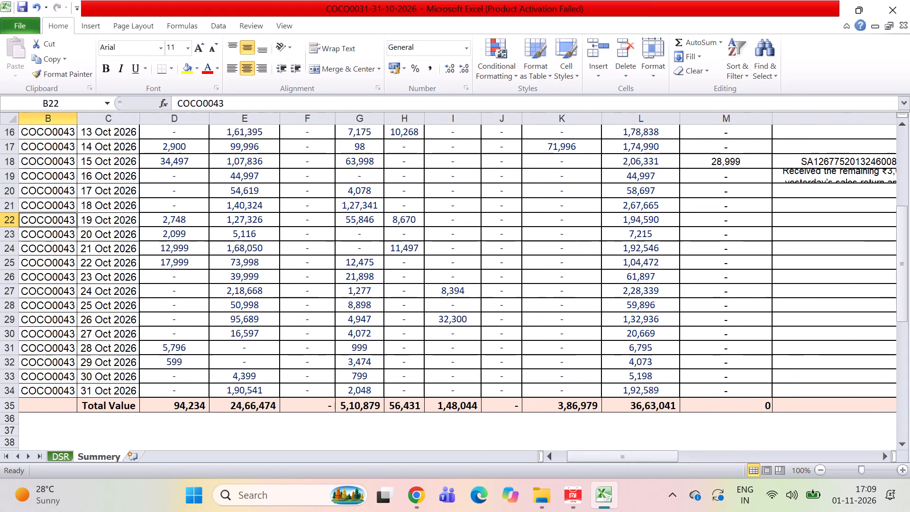
{"action": "key", "text": "Right"}
{"action": "key", "text": "Right"}
{"action": "key", "text": "shift+Down"}
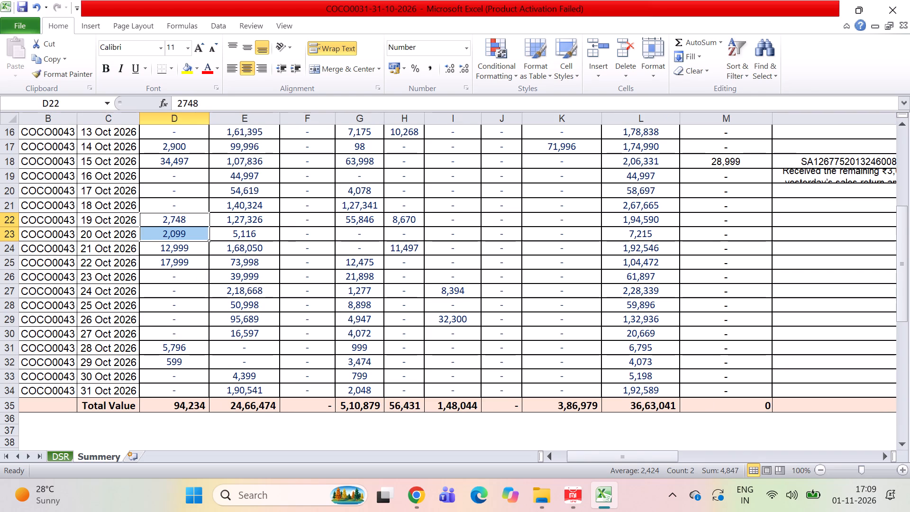
{"action": "left_click", "coordinate": [255, 226]}
{"action": "key", "text": "Right"}
{"action": "key", "text": "Right"}
{"action": "key", "text": "Right"}
{"action": "key", "text": "Right"}
{"action": "key", "text": "Right"}
{"action": "key", "text": "Right"}
{"action": "key", "text": "Right"}
{"action": "key", "text": "Right"}
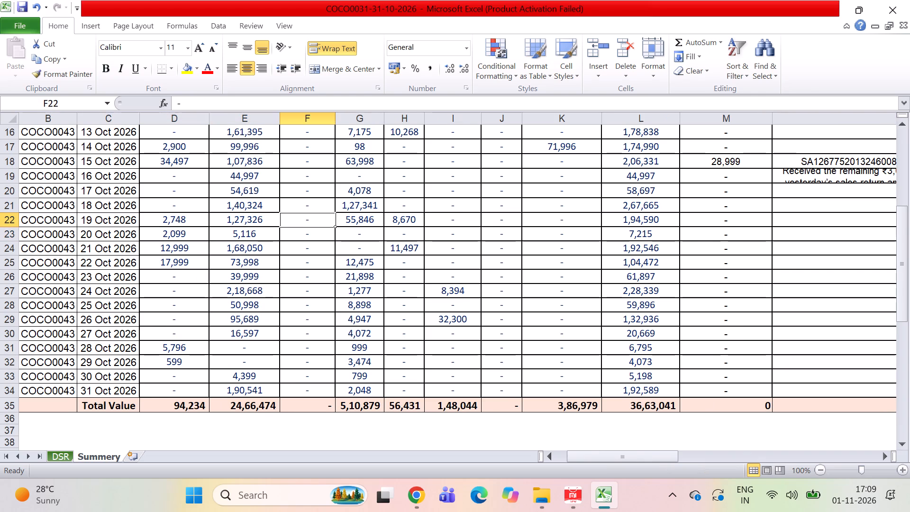
Switch to the Google Sheets Summary in Chrome and check the 19 and 20 Oct cash total and the 19 Oct deposit entry.
{"action": "left_click", "coordinate": [418, 502]}
{"action": "scroll", "coordinate": [352, 329], "scroll_direction": "right", "scroll_amount": 5}
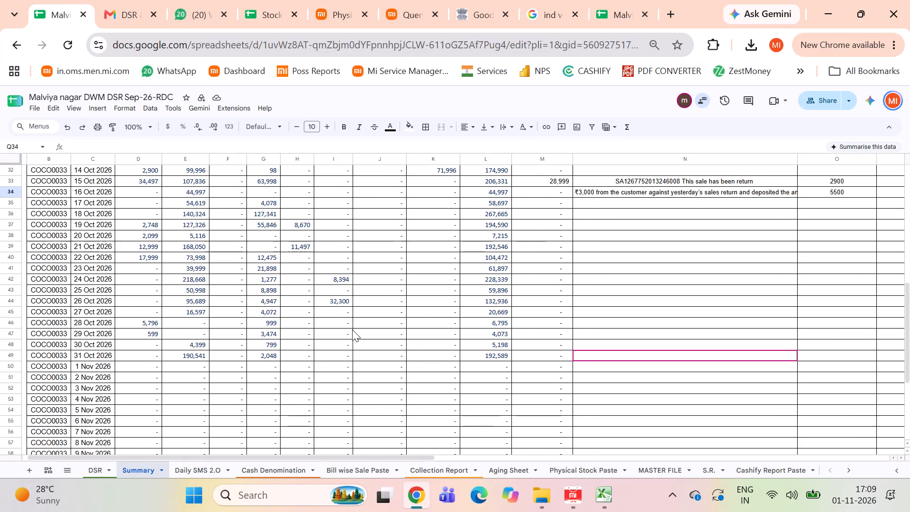
{"action": "left_click", "coordinate": [148, 223]}
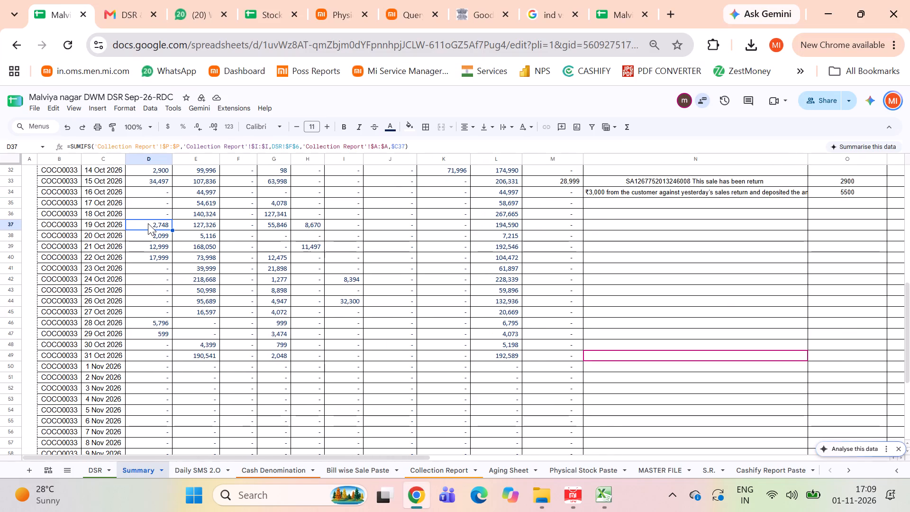
{"action": "key", "text": "shift+Down"}
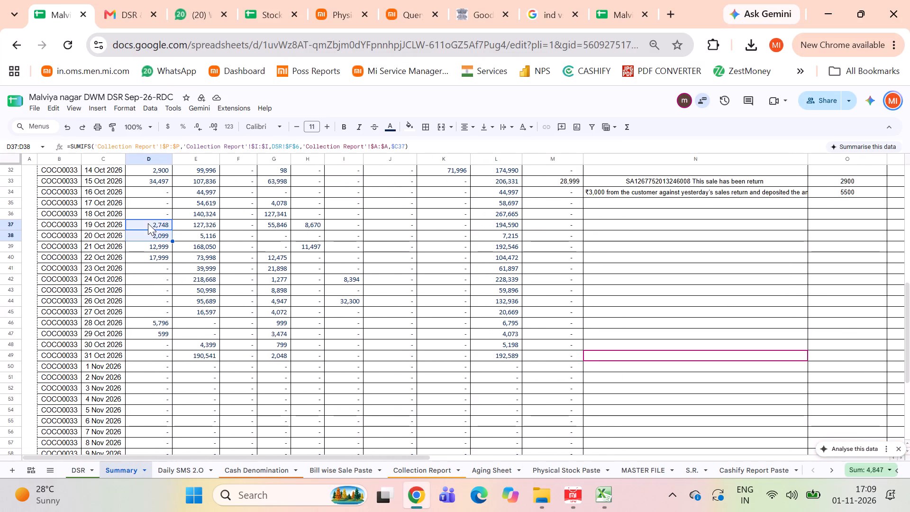
{"action": "key", "text": "Right"}
{"action": "key", "text": "Right"}
{"action": "key", "text": "Right"}
{"action": "key", "text": "Right"}
{"action": "key", "text": "Right"}
{"action": "key", "text": "Right"}
{"action": "key", "text": "Right"}
{"action": "key", "text": "Right"}
{"action": "key", "text": "Right"}
{"action": "key", "text": "Right"}
{"action": "key", "text": "Right"}
{"action": "key", "text": "Right"}
{"action": "key", "text": "Right"}
{"action": "key", "text": "Right"}
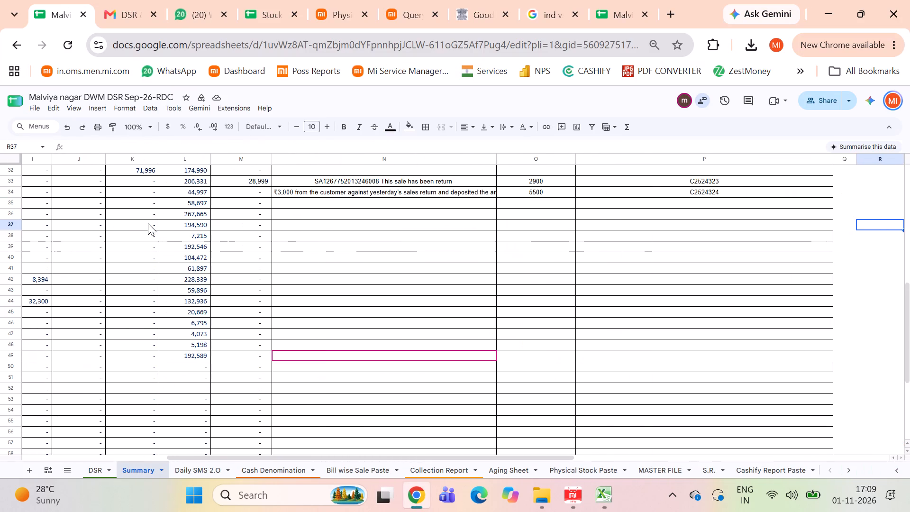
{"action": "key", "text": "Left"}
{"action": "key", "text": "Left"}
{"action": "key", "text": "Left"}
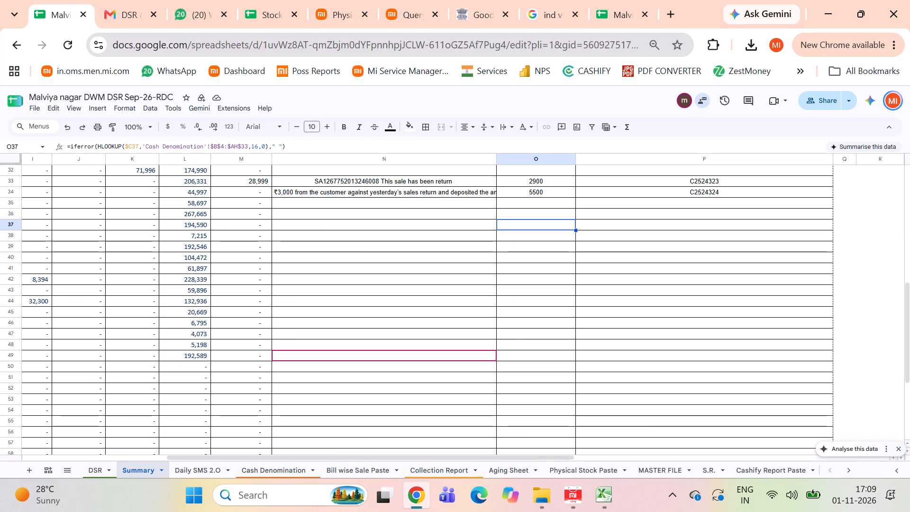
Check the Total Cash of 19 and 20 Oct in the Cash Denomination sheet against the banking entries below.
{"action": "left_click", "coordinate": [273, 465]}
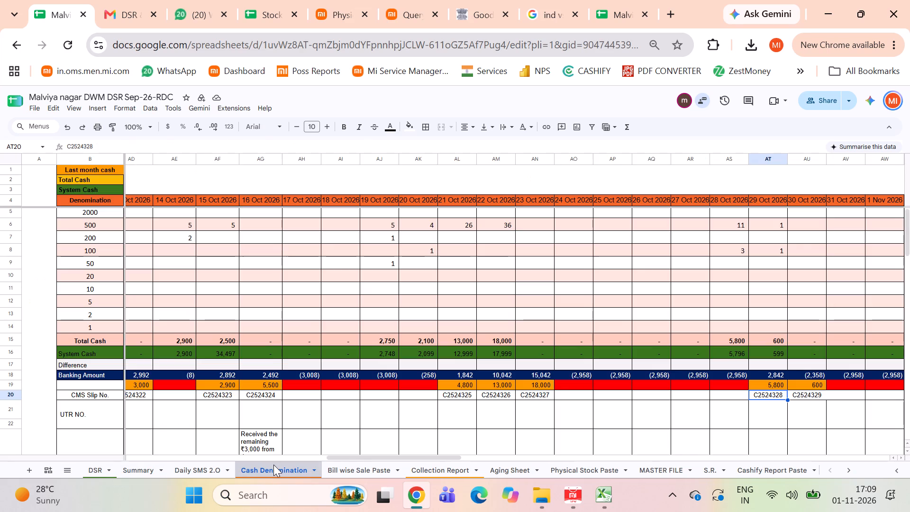
{"action": "key", "text": "Left"}
{"action": "key", "text": "Left"}
{"action": "key", "text": "Left"}
{"action": "key", "text": "Left"}
{"action": "key", "text": "Left"}
{"action": "key", "text": "Left"}
{"action": "key", "text": "Left"}
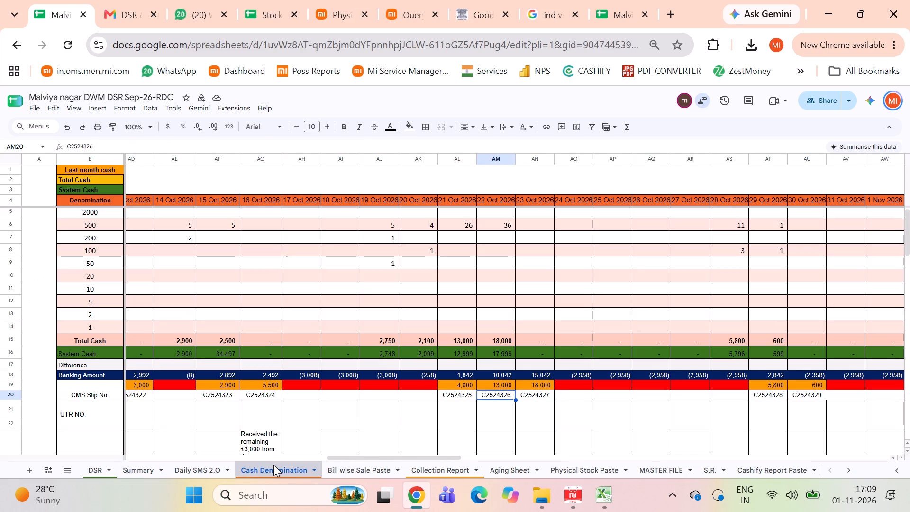
{"action": "key", "text": "Up"}
{"action": "key", "text": "Up"}
{"action": "key", "text": "Up"}
{"action": "key", "text": "Up"}
{"action": "key", "text": "Up"}
{"action": "key", "text": "Left"}
{"action": "key", "text": "Left"}
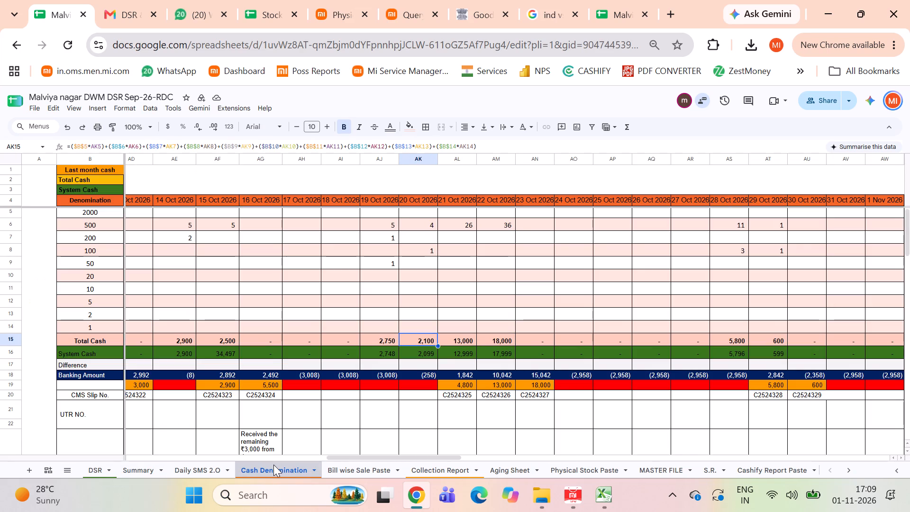
{"action": "key", "text": "Left"}
{"action": "key", "text": "shift+Right"}
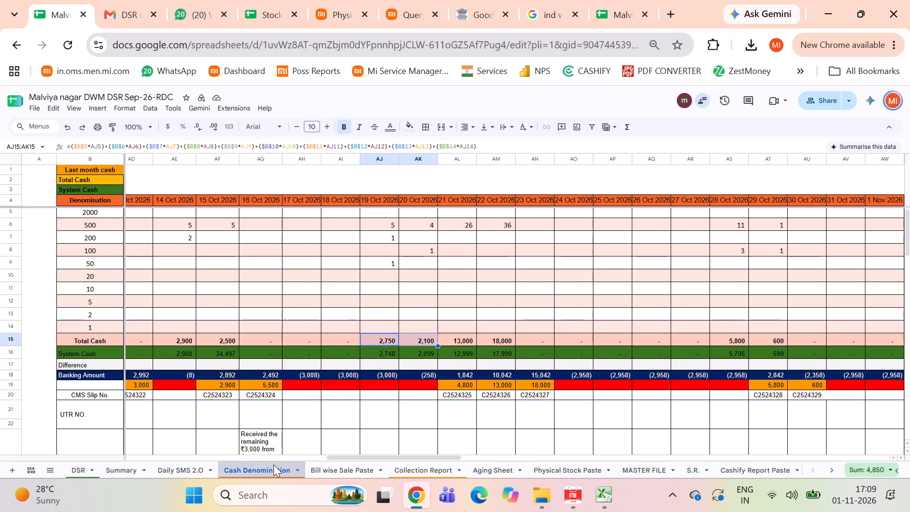
{"action": "key", "text": "Left"}
{"action": "key", "text": "Right"}
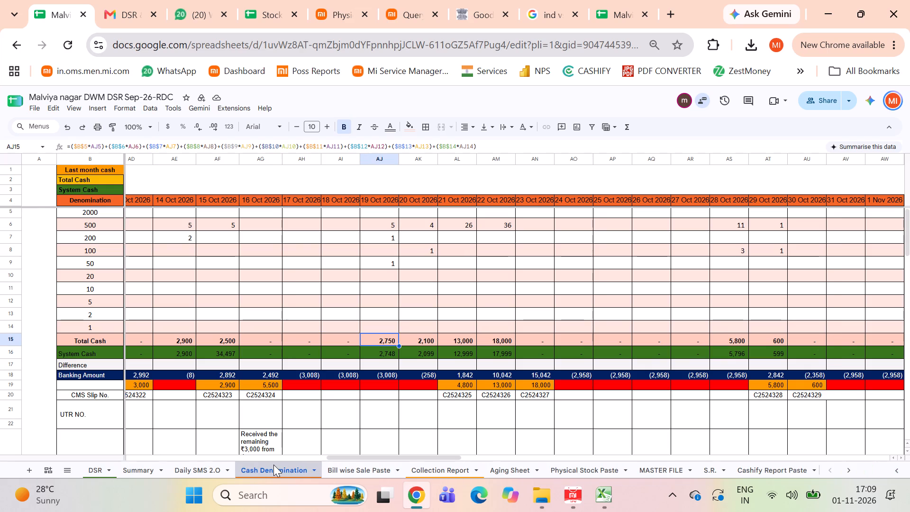
{"action": "key", "text": "Right"}
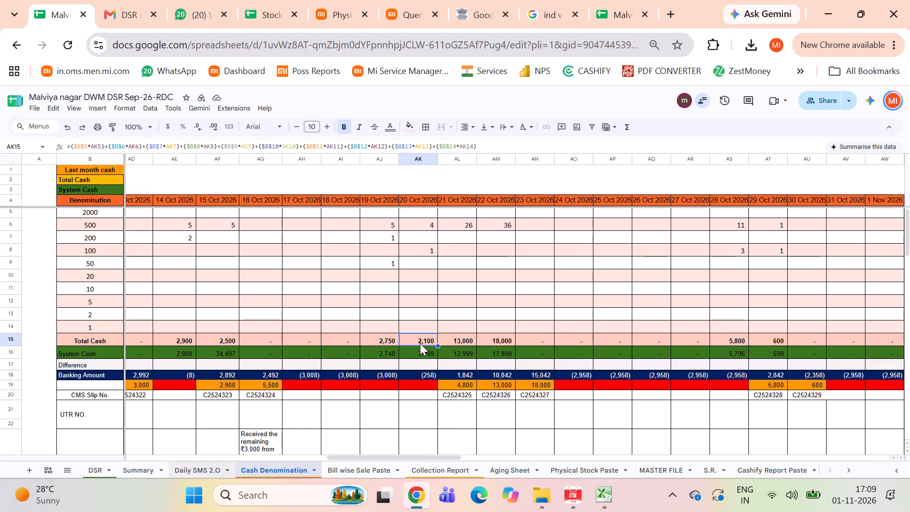
{"action": "left_click", "coordinate": [454, 432]}
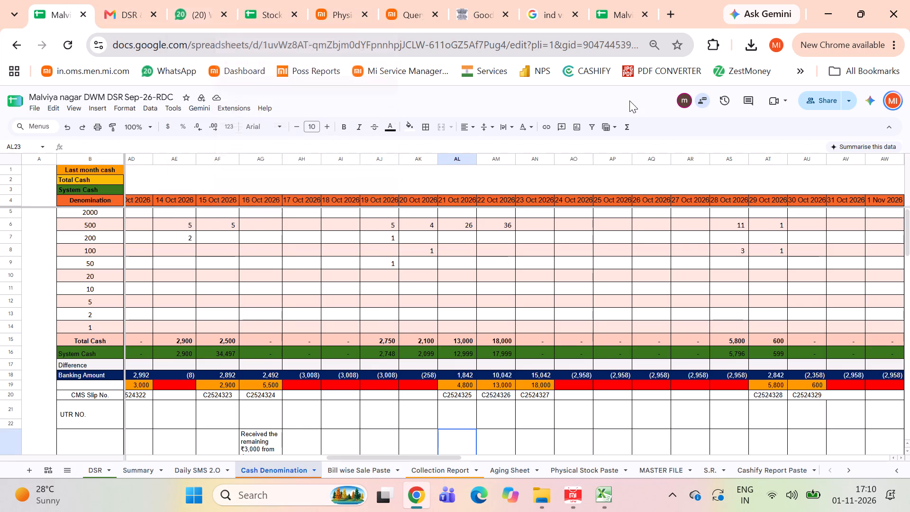
{"action": "left_click", "coordinate": [607, 398]}
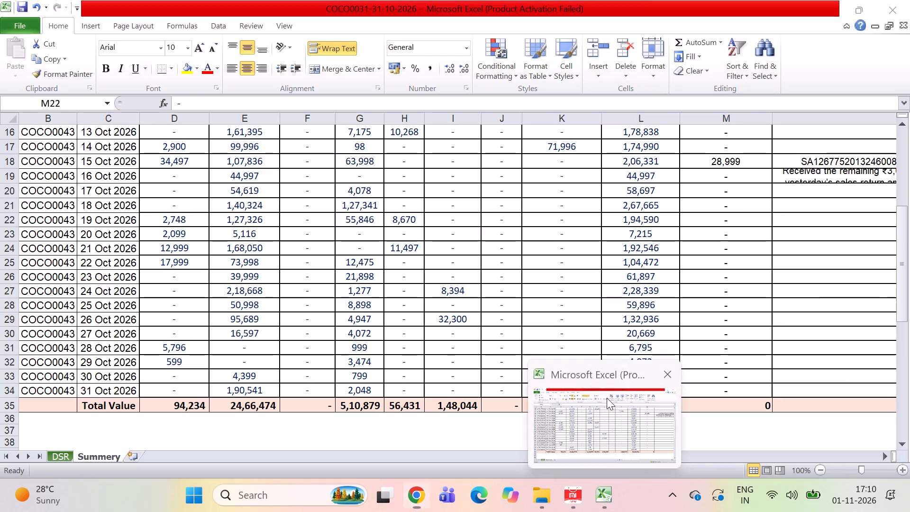
{"action": "key", "text": "ctrl+s"}
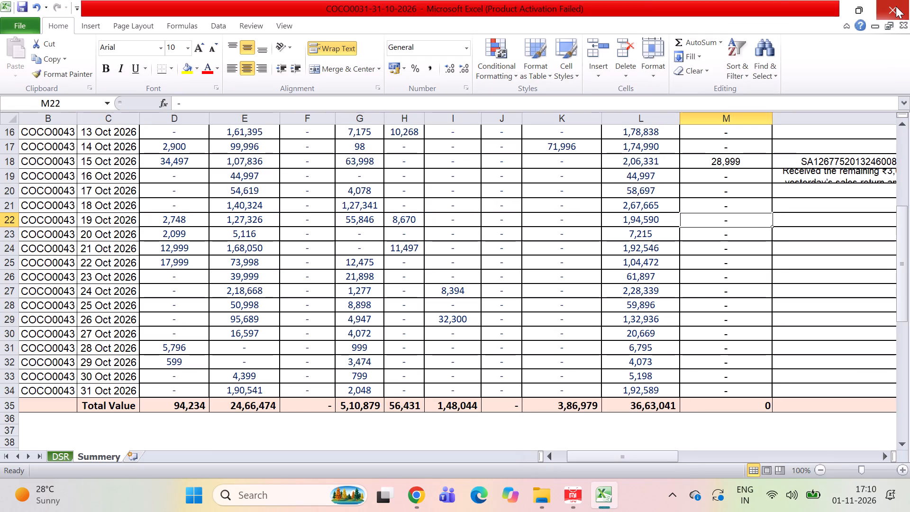
{"action": "left_click", "coordinate": [896, 6]}
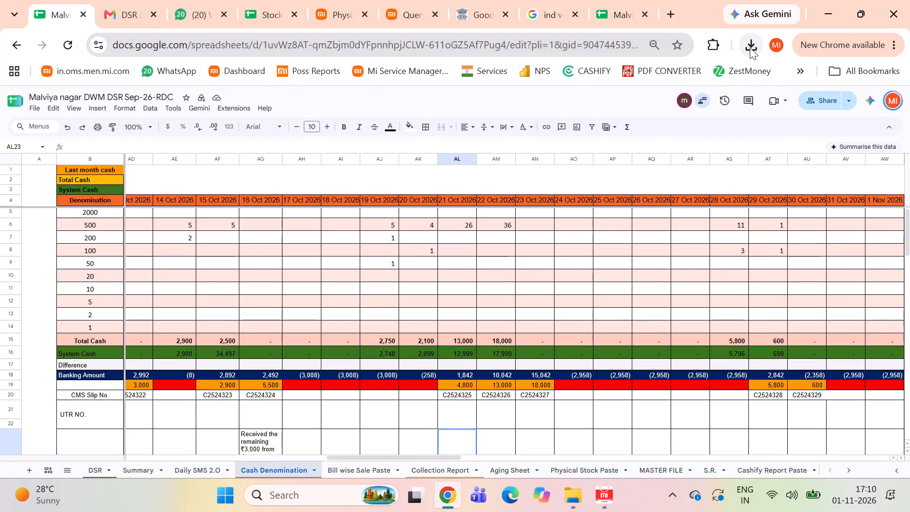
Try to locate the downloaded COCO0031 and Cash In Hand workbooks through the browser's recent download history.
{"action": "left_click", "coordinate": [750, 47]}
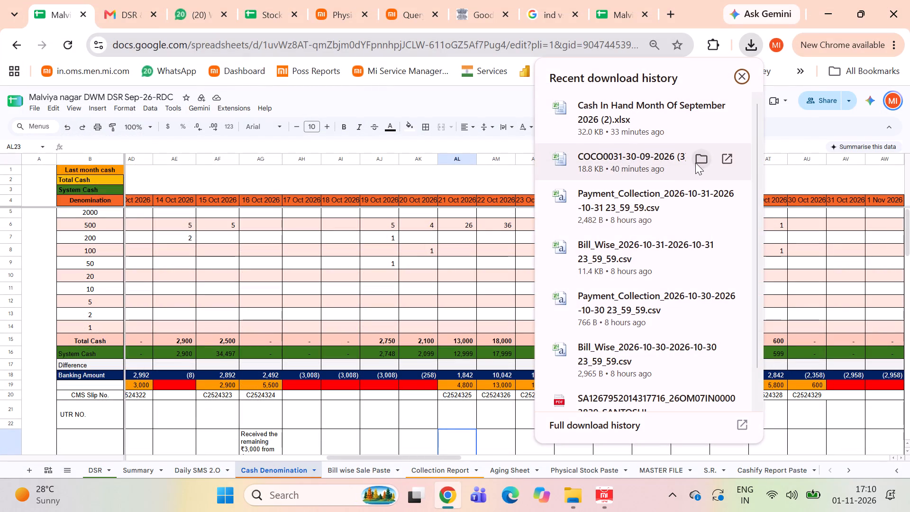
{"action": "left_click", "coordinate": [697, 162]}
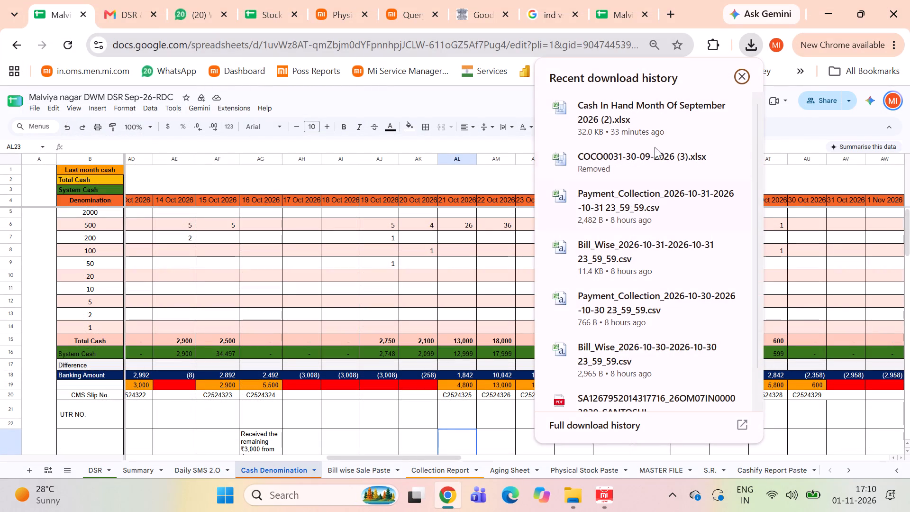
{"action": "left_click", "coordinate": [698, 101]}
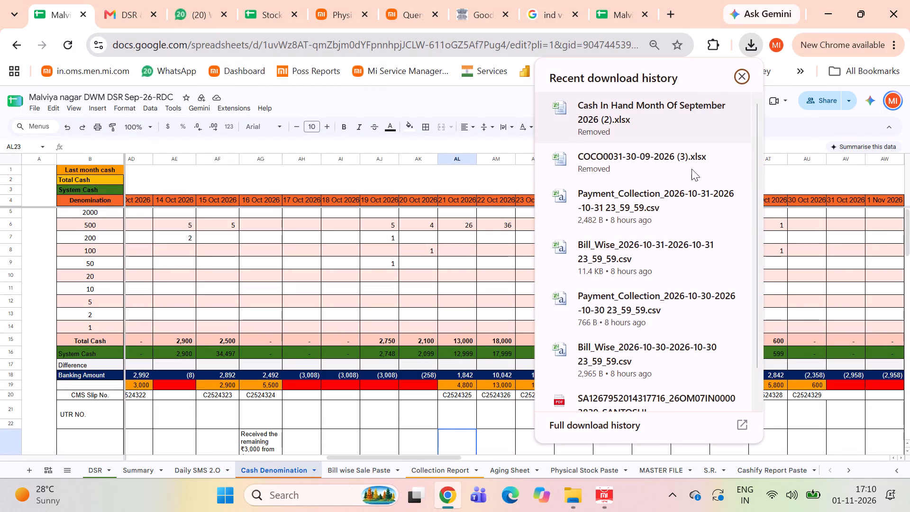
Open the Cash In Hand Month Of October 2026 workbook from the Downloads folder and dismiss the activation wizard.
{"action": "left_click", "coordinate": [570, 497]}
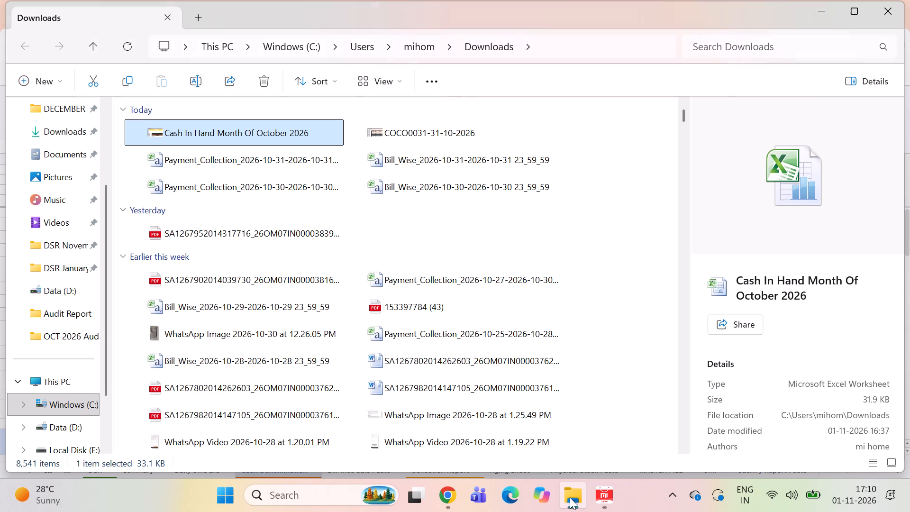
{"action": "double_click", "coordinate": [247, 133]}
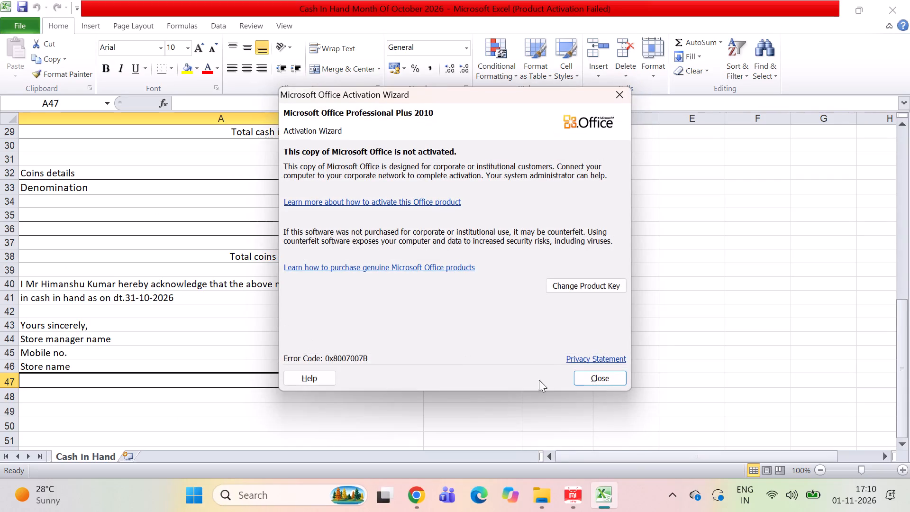
{"action": "left_click", "coordinate": [589, 382]}
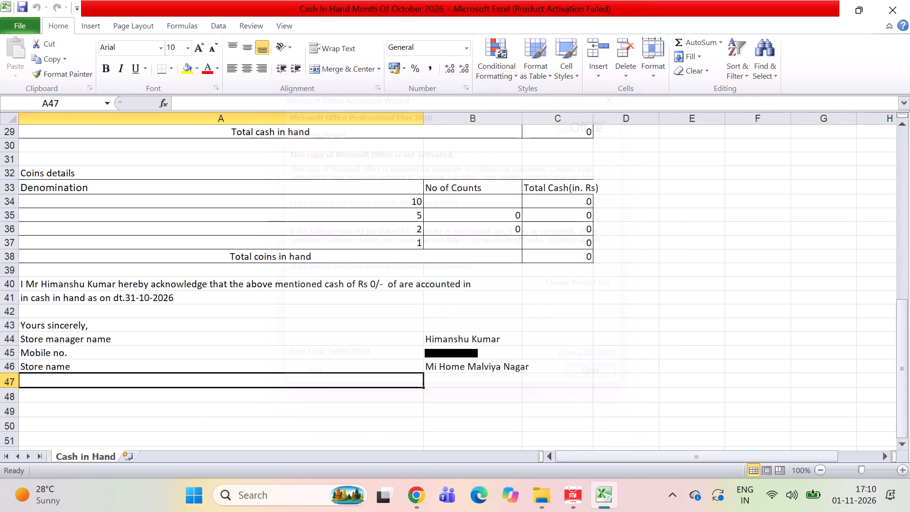
Review the counts for the coin and currency note denominations in the Cash in Hand sheet.
{"action": "left_click", "coordinate": [509, 213]}
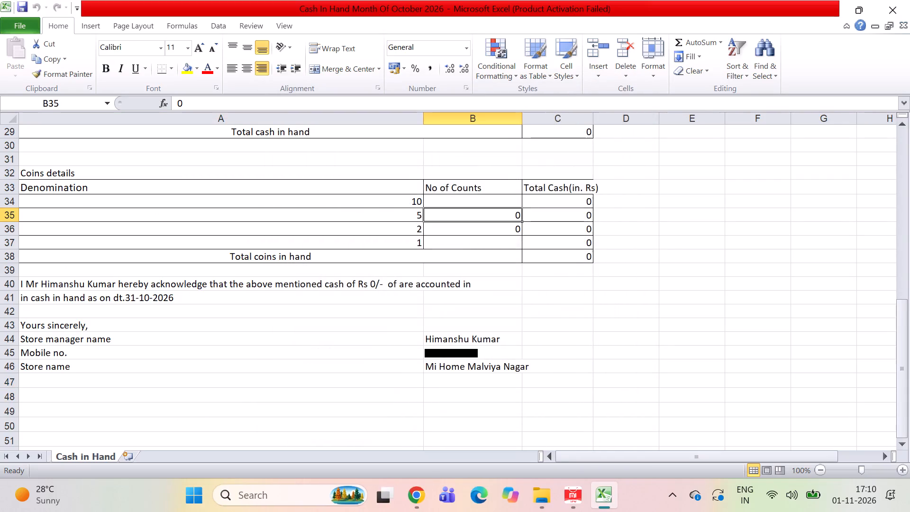
{"action": "left_click", "coordinate": [473, 216]}
{"action": "key", "text": "Up"}
{"action": "key", "text": "Up"}
{"action": "key", "text": "Up"}
{"action": "key", "text": "Up"}
{"action": "key", "text": "Up"}
{"action": "key", "text": "Up"}
{"action": "key", "text": "Up"}
{"action": "key", "text": "Up"}
{"action": "key", "text": "Up"}
{"action": "key", "text": "Up"}
{"action": "key", "text": "Up"}
{"action": "key", "text": "Up"}
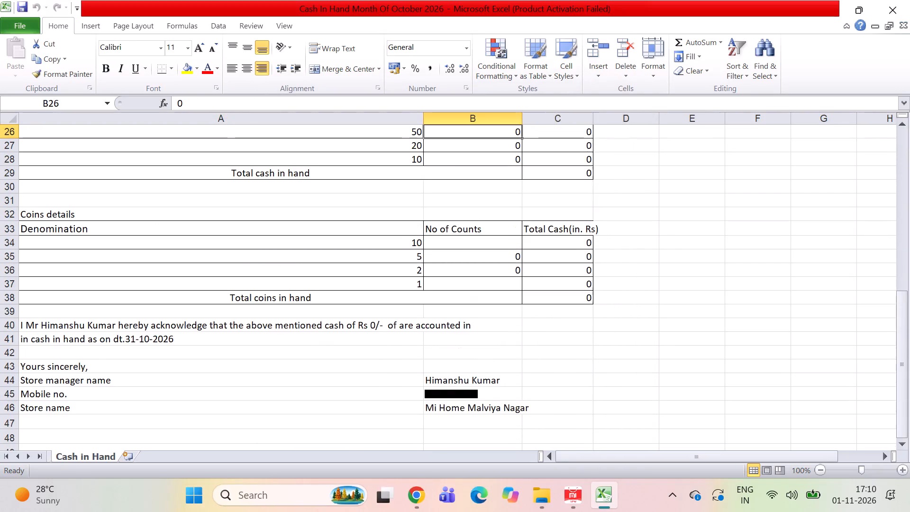
{"action": "key", "text": "Up"}
{"action": "key", "text": "Up"}
{"action": "key", "text": "Up"}
{"action": "key", "text": "Up"}
{"action": "key", "text": "Up"}
{"action": "key", "text": "Up"}
{"action": "key", "text": "Up"}
{"action": "key", "text": "Down"}
{"action": "key", "text": "Down"}
{"action": "key", "text": "Down"}
{"action": "key", "text": "Down"}
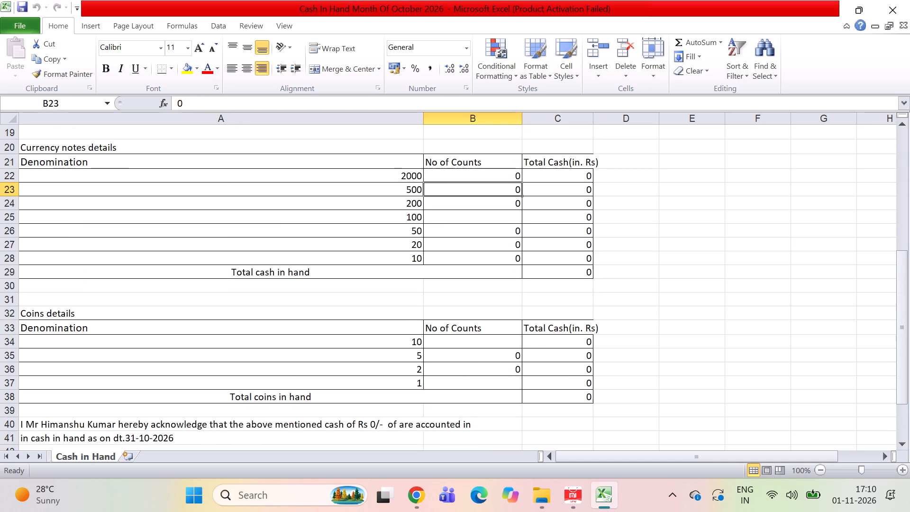
Enter a count of 0 for the 100 denomination under Currency notes details and save the workbook.
{"action": "key", "text": "Down"}
{"action": "key", "text": "Down"}
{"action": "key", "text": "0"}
{"action": "key", "text": "Down"}
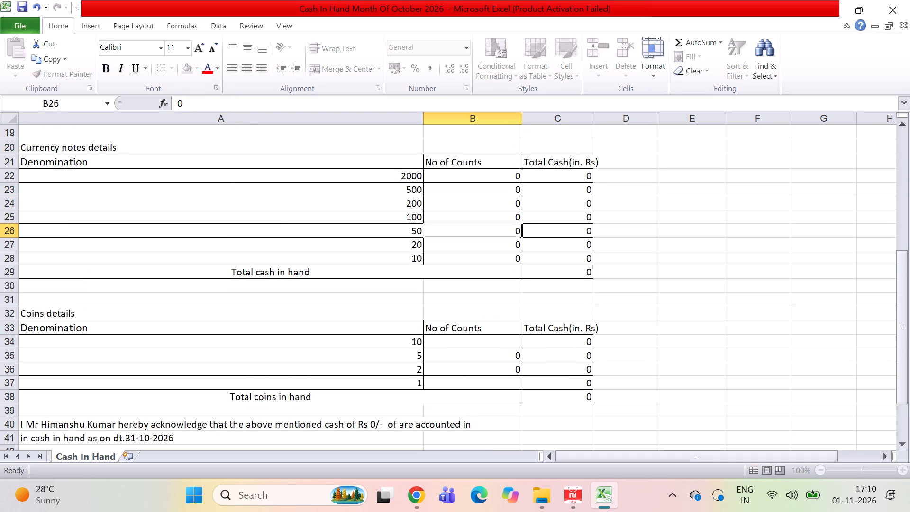
{"action": "key", "text": "Right"}
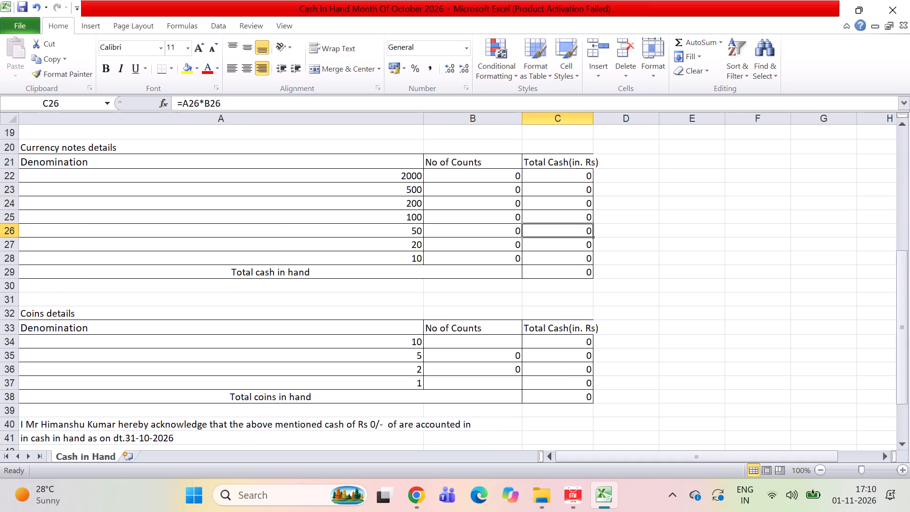
{"action": "key", "text": "ctrl+s"}
Review the Cash in Hand declaration, from the coins and currency notes tables up to the date and address lines.
{"action": "scroll", "coordinate": [633, 251], "scroll_direction": "right", "scroll_amount": 1}
{"action": "key", "text": "Down"}
{"action": "key", "text": "Down"}
{"action": "key", "text": "Down"}
{"action": "key", "text": "Down"}
{"action": "key", "text": "Down"}
{"action": "key", "text": "Down"}
{"action": "key", "text": "Down"}
{"action": "key", "text": "Down"}
{"action": "key", "text": "Down"}
{"action": "key", "text": "Down"}
{"action": "key", "text": "Down"}
{"action": "key", "text": "Down"}
{"action": "key", "text": "Down"}
{"action": "key", "text": "Down"}
{"action": "key", "text": "Down"}
{"action": "key", "text": "Down"}
{"action": "key", "text": "Down"}
{"action": "key", "text": "Down"}
{"action": "key", "text": "Down"}
{"action": "key", "text": "Down"}
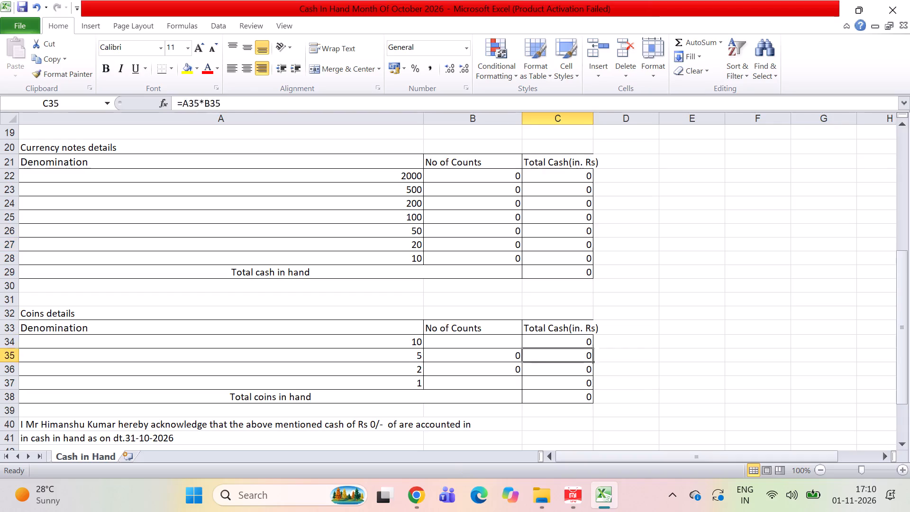
{"action": "key", "text": "Up"}
{"action": "key", "text": "Up"}
{"action": "key", "text": "Up"}
{"action": "key", "text": "Up"}
{"action": "key", "text": "Up"}
{"action": "key", "text": "Up"}
{"action": "key", "text": "Up"}
{"action": "key", "text": "Up"}
{"action": "key", "text": "Up"}
{"action": "key", "text": "Up"}
{"action": "key", "text": "Up"}
{"action": "key", "text": "Up"}
{"action": "key", "text": "Up"}
{"action": "key", "text": "Up"}
{"action": "key", "text": "Up"}
{"action": "key", "text": "Up"}
{"action": "key", "text": "Up"}
{"action": "key", "text": "Up"}
{"action": "key", "text": "Up"}
{"action": "key", "text": "Up"}
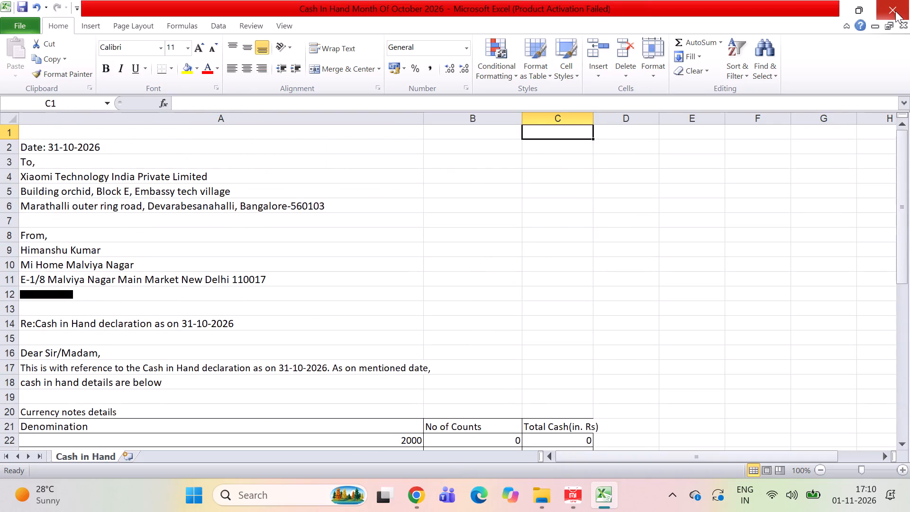